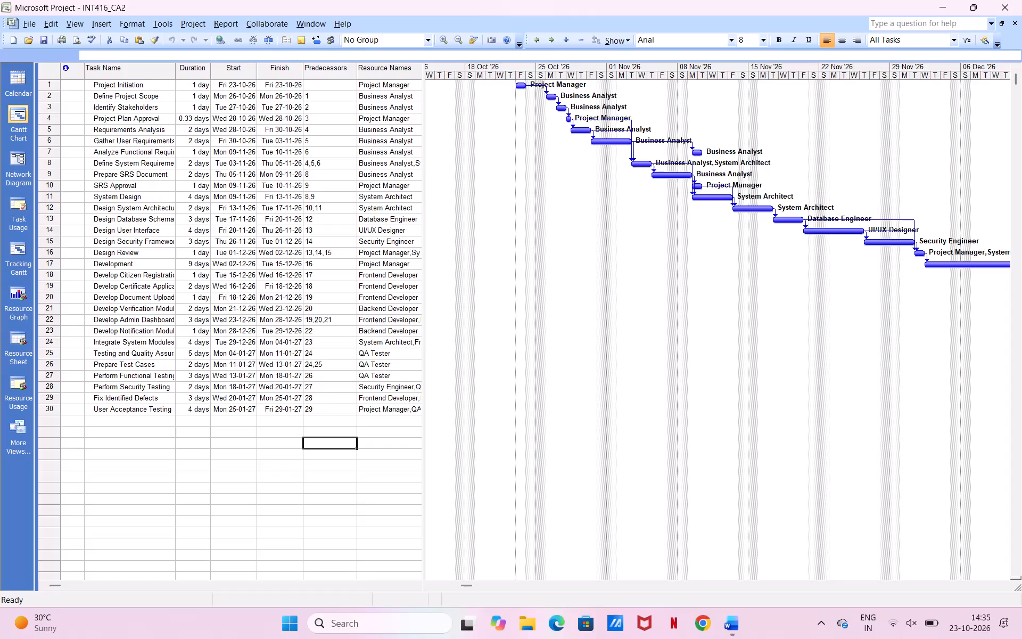
Switch to the Word document and paste the copied task table image beneath item 1, "Firstly, I assigned 30 tasks.".
key("alt+Tab")
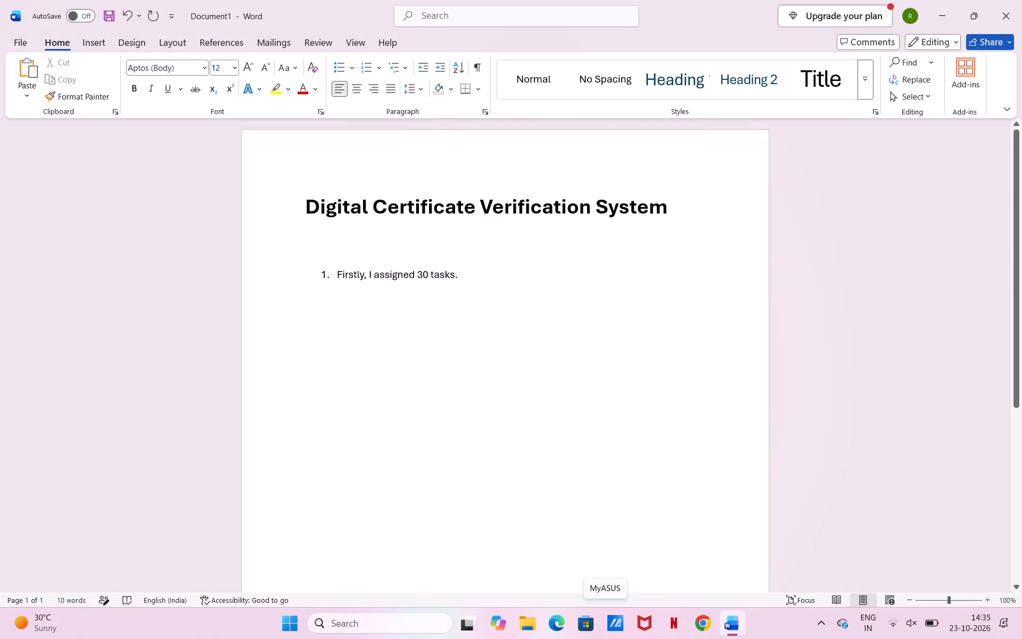
key("ctrl+v")
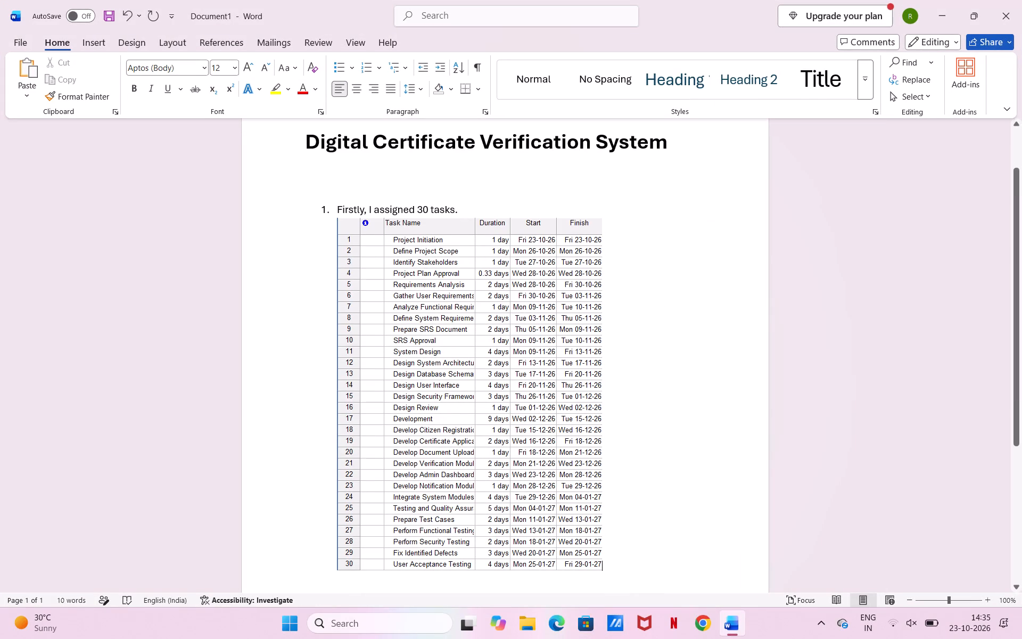
Below the pasted table, start numbered item 2 with the text "After that, I give the Pred".
scroll(517, 412, "down", 1)
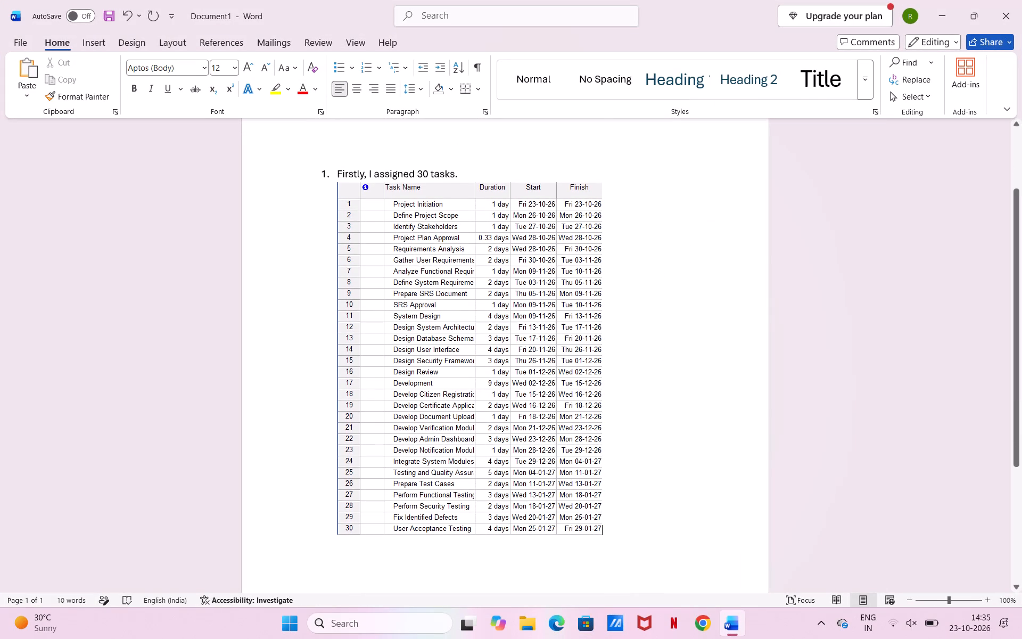
left_click(359, 545)
left_click(625, 527)
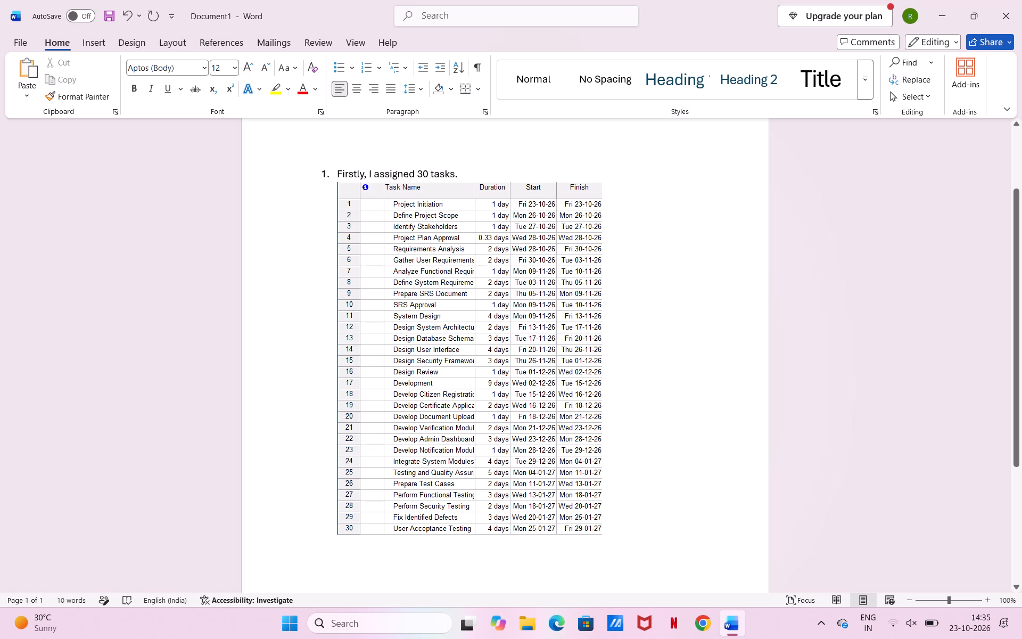
key("Return")
key("Return")
type("2.")
key("space")
type("After that")
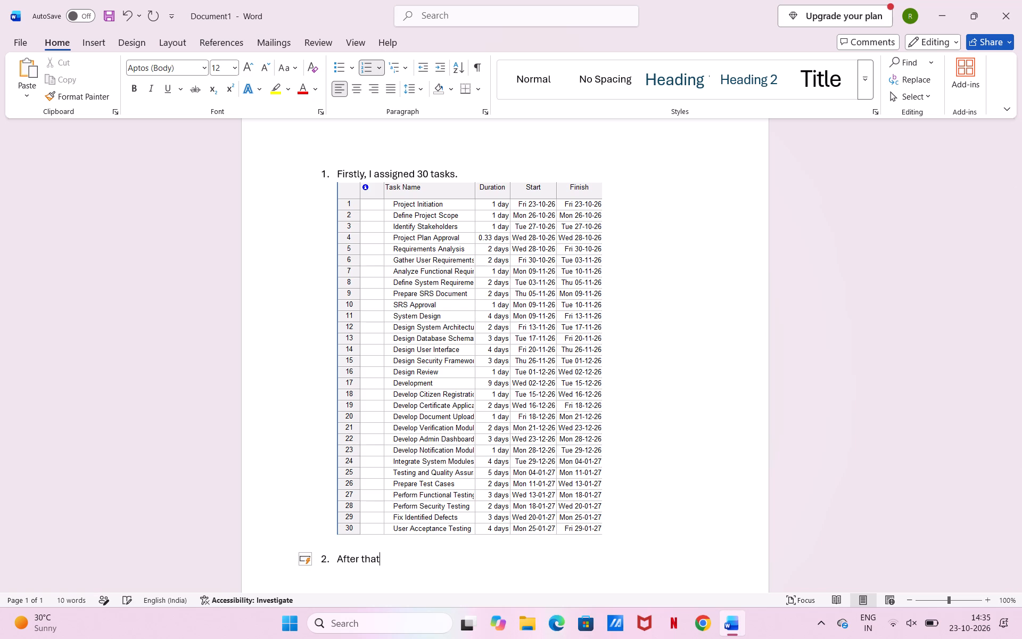
type(",")
key("space")
key("shift+i")
key("space")
type("give the Pre")
key("d")
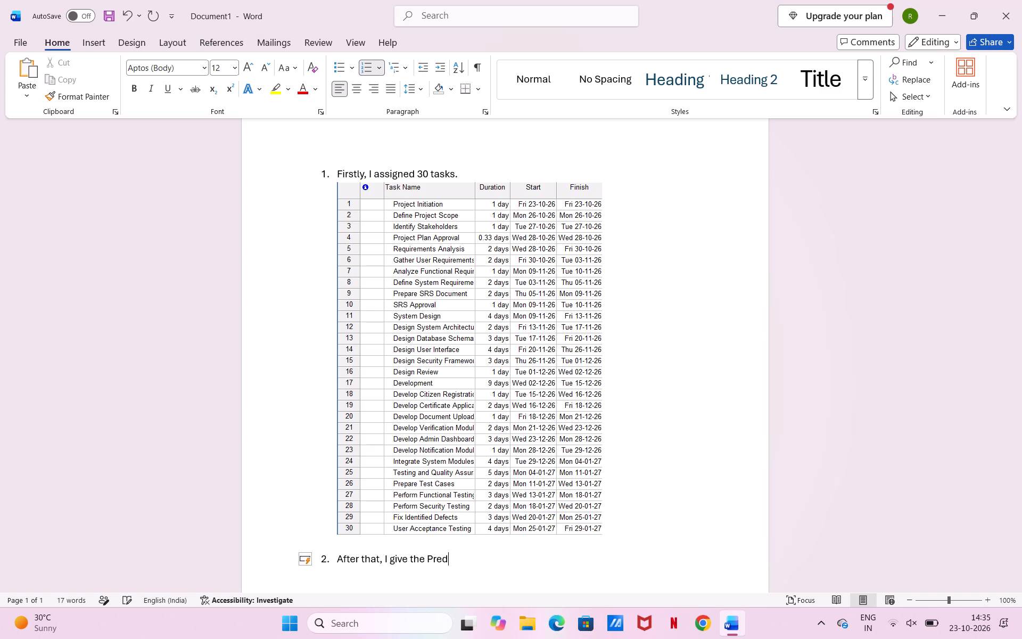
Consult the task table in Microsoft Project, and reword item 2 in Word as "After that, I allocated Predescesors".
key("alt+Tab")
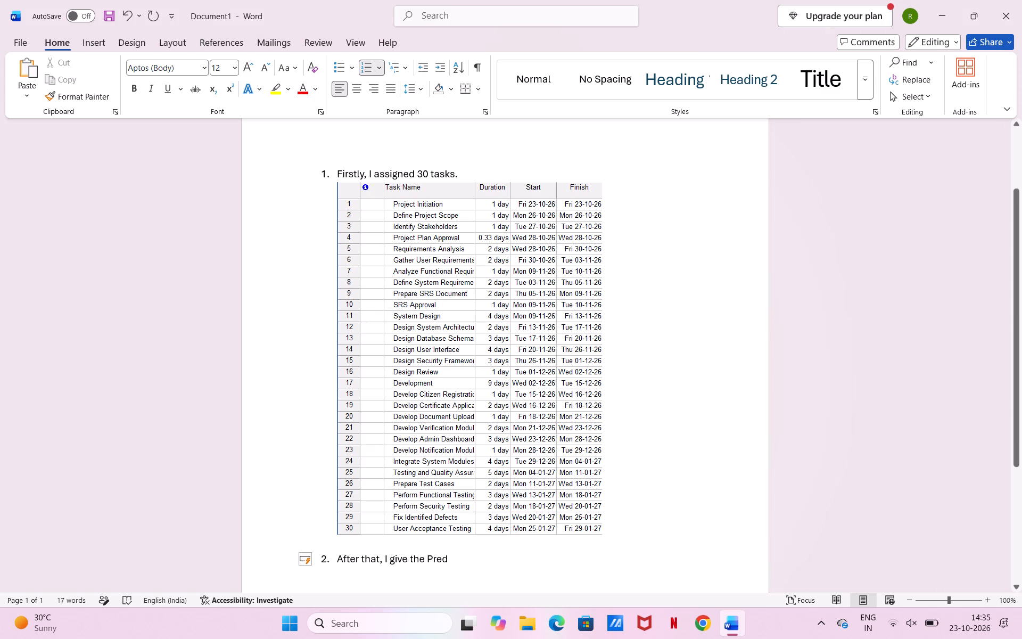
key("alt+Tab")
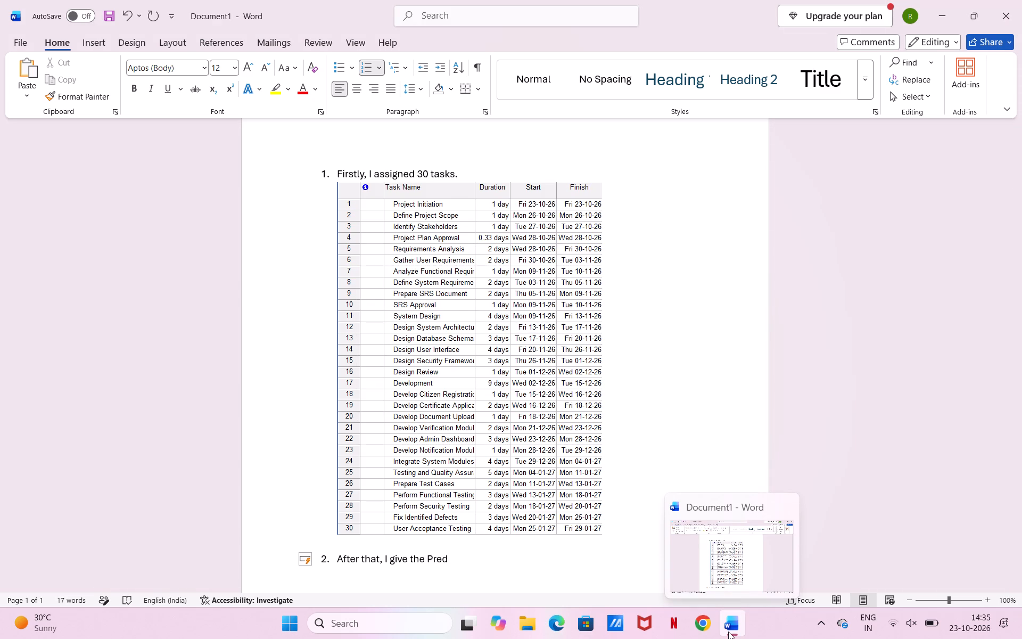
key("alt+Tab")
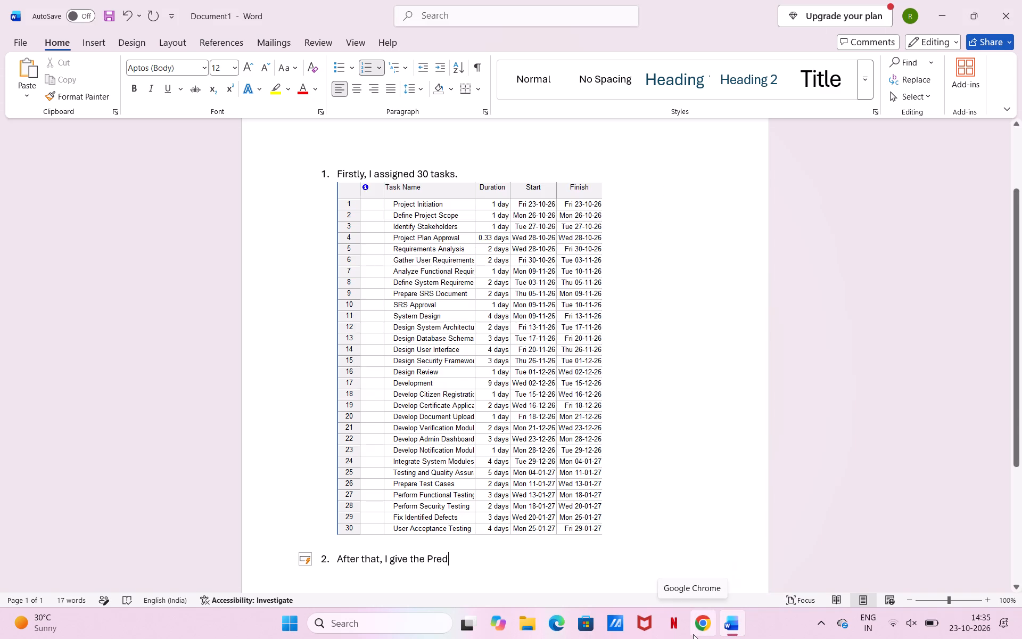
key("alt+Tab")
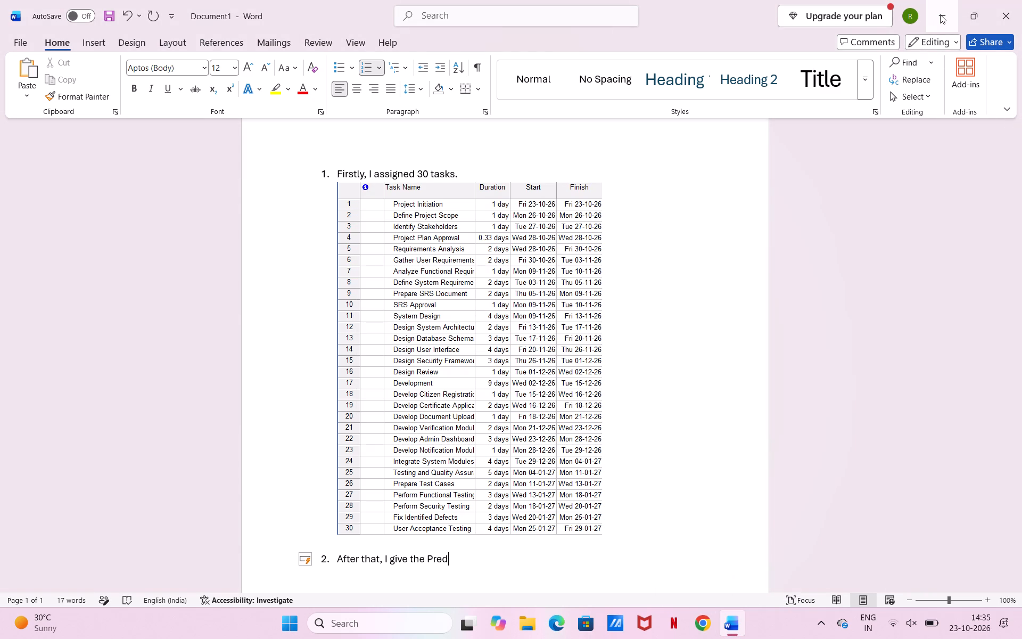
left_click(940, 14)
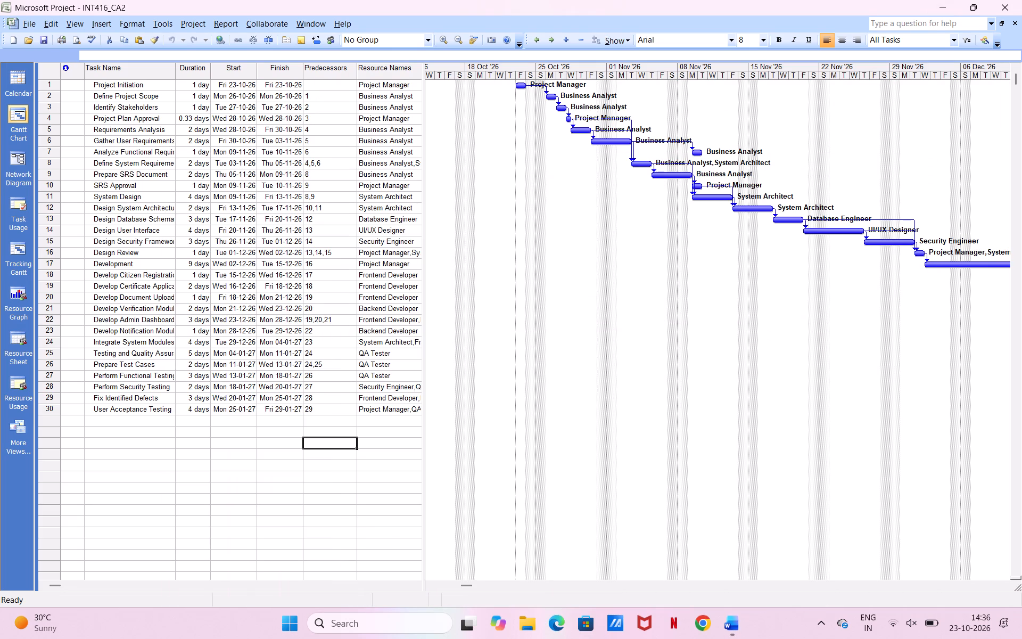
key("alt+Tab")
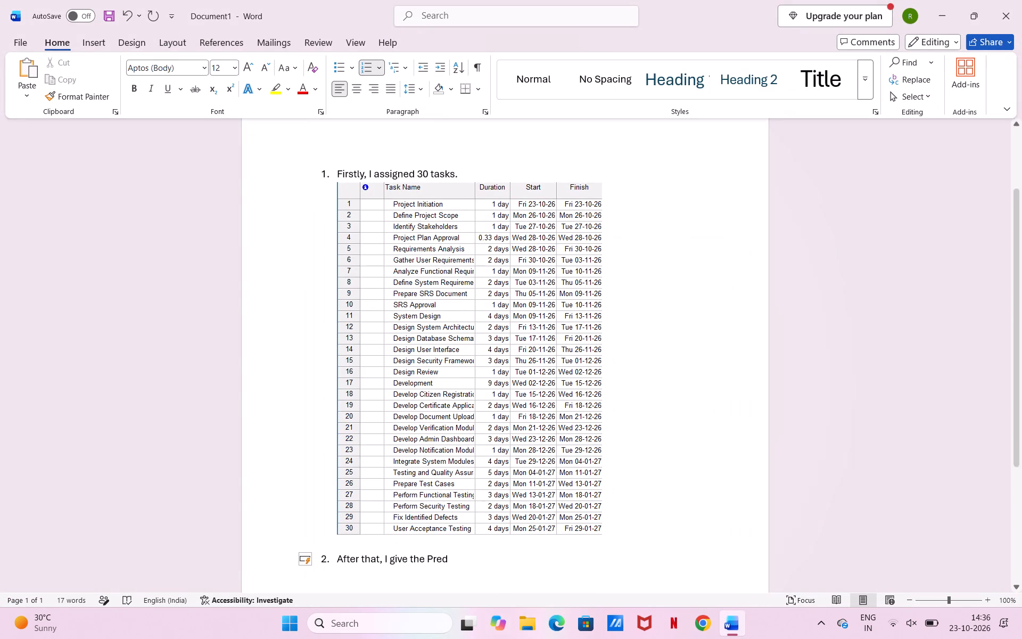
key("BackSpace")
key("BackSpace")
key("BackSpace")
key("BackSpace")
key("BackSpace")
key("BackSpace")
key("BackSpace")
key("BackSpace")
key("BackSpace")
key("BackSpace")
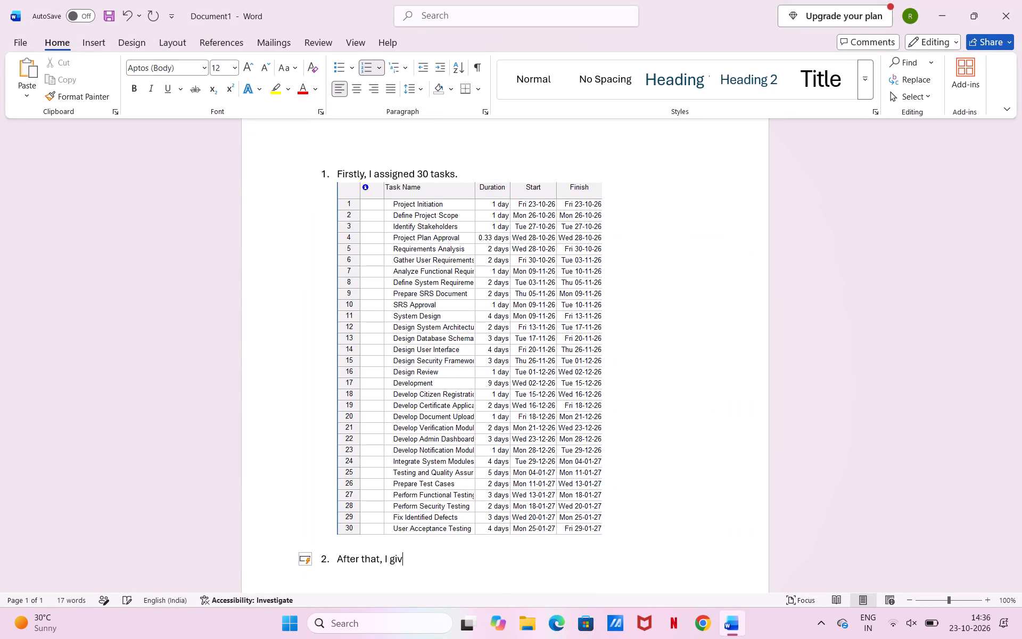
key("BackSpace")
key("BackSpace")
key("BackSpace")
type("allocated Predescesors")
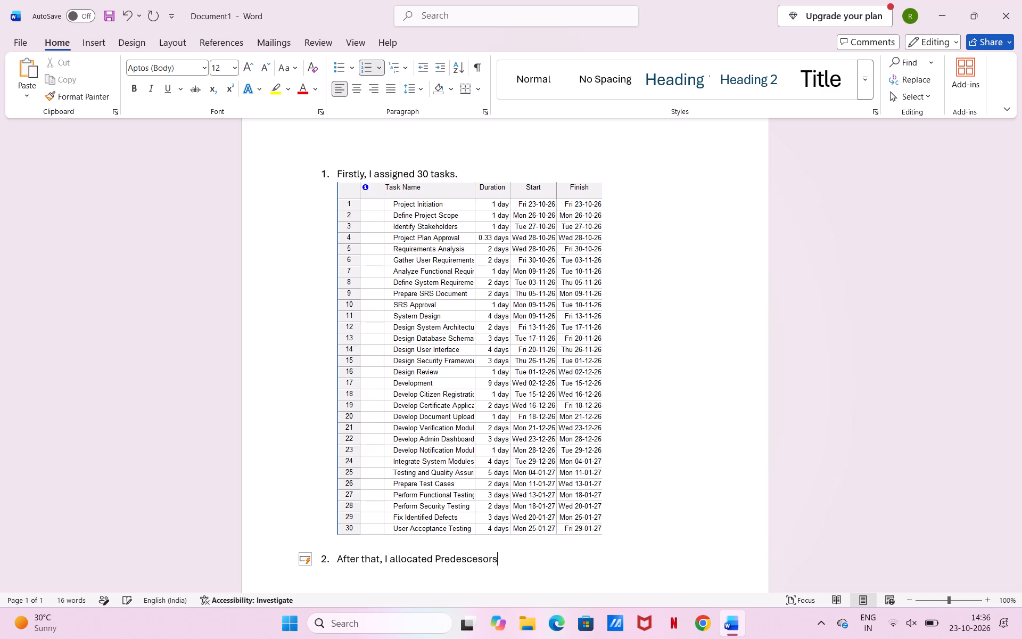
Correct the last word of item 2 to "Predecessors", checking its spelling against the column heading in Microsoft Project.
key("BackSpace")
key("BackSpace")
key("BackSpace")
key("BackSpace")
key("BackSpace")
key("BackSpace")
key("s")
key("equal")
key("BackSpace")
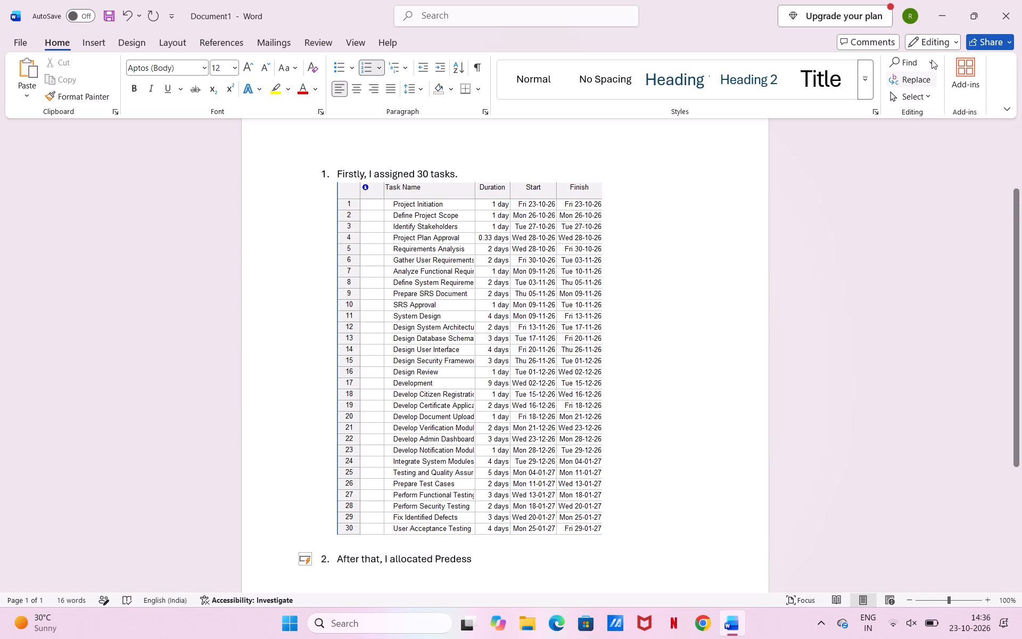
left_click(941, 10)
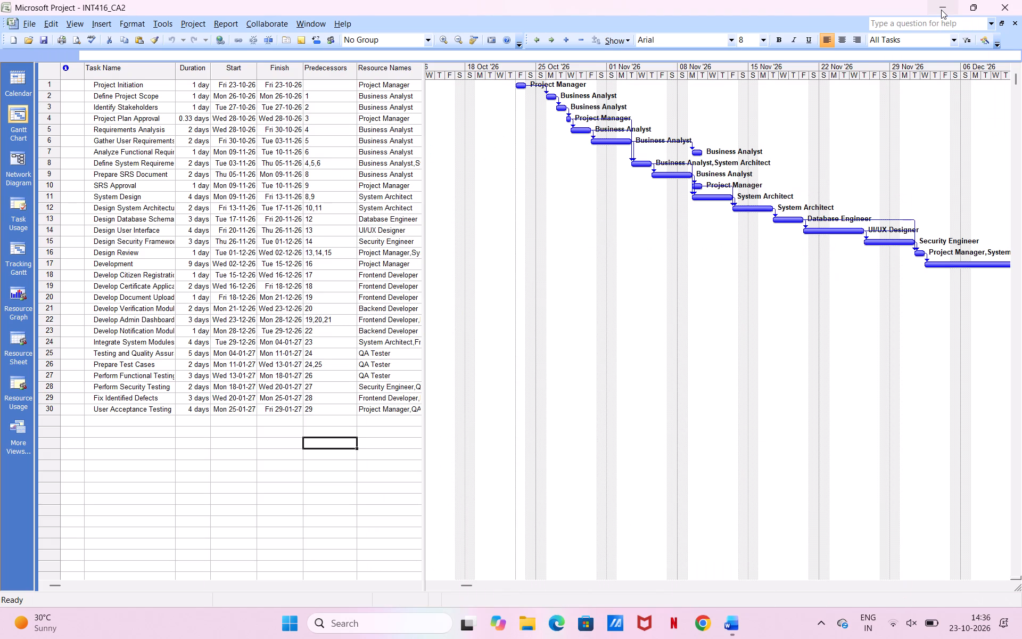
key("alt+Tab")
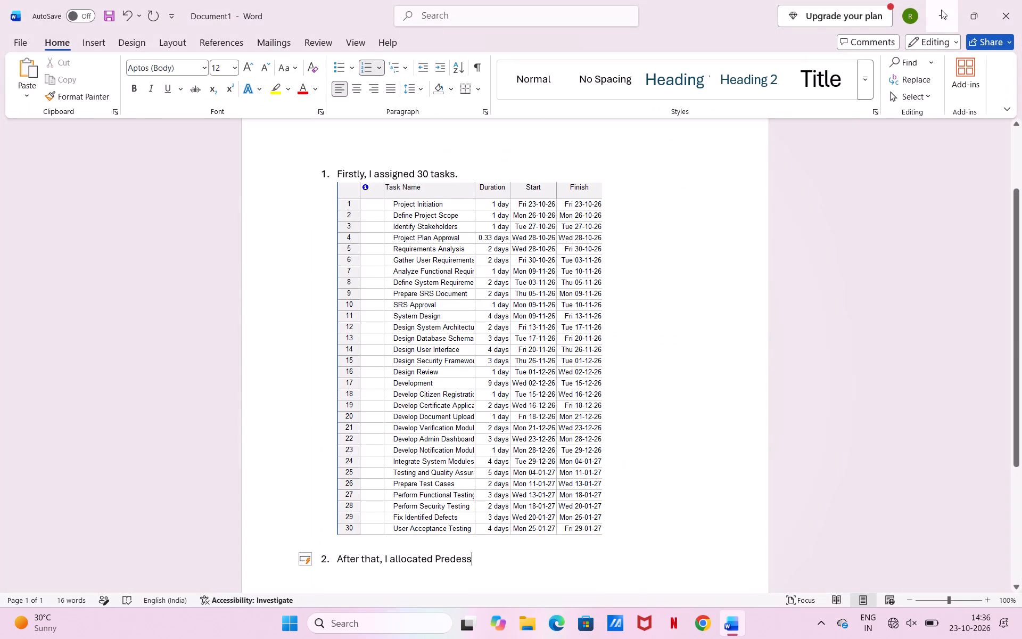
key("alt+Tab")
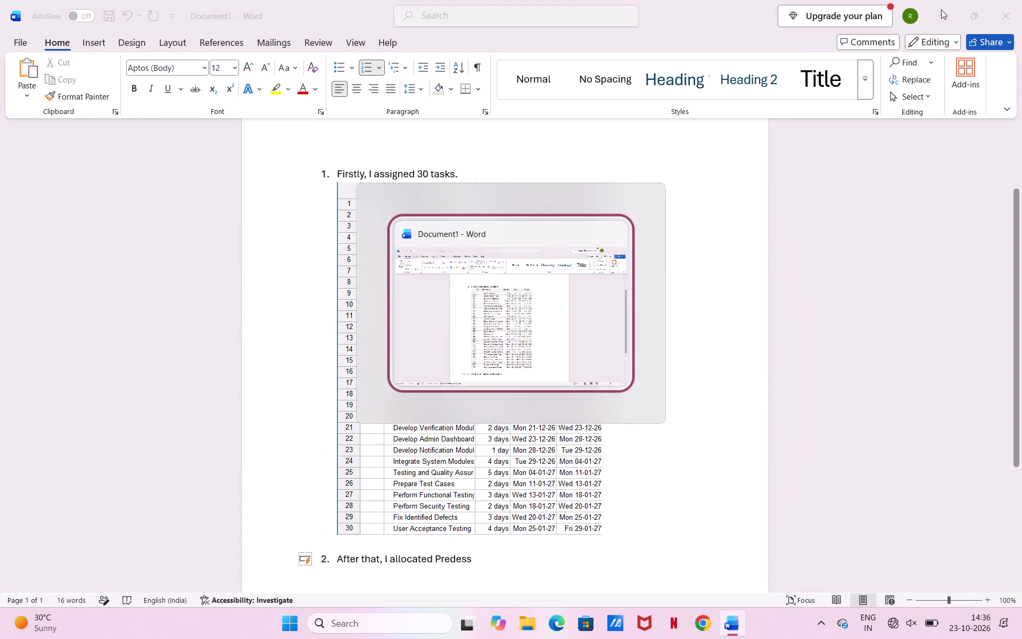
left_click(945, 6)
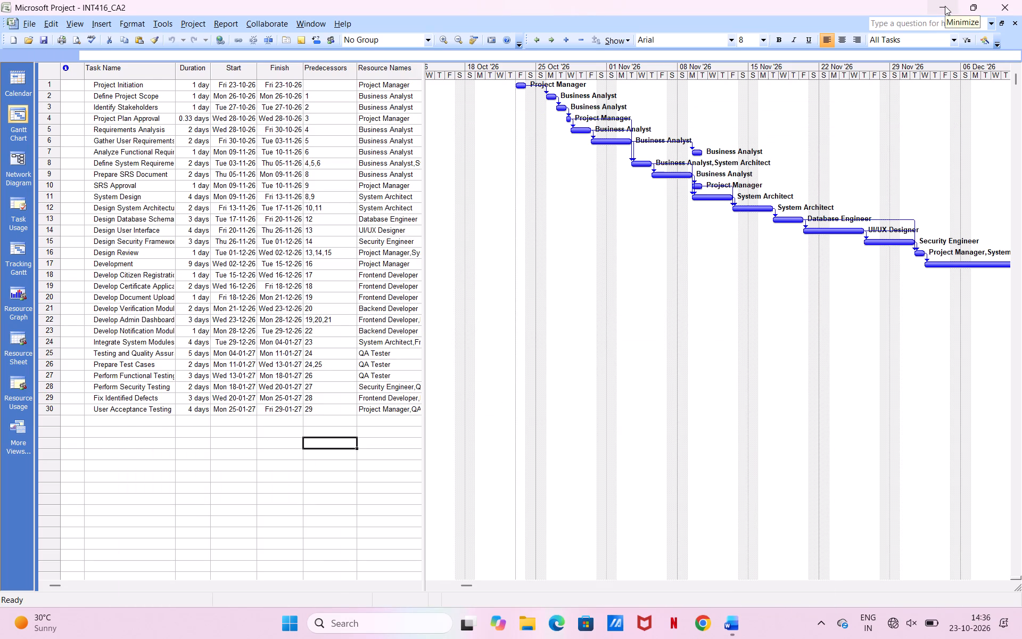
key("alt+Tab")
key("BackSpace")
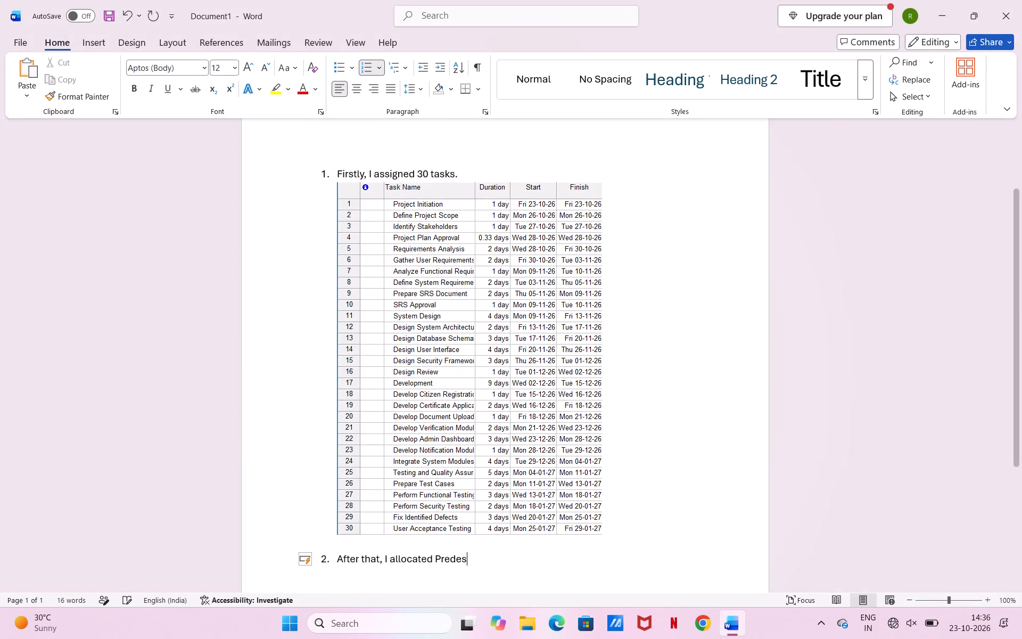
key("BackSpace")
type("cessor")
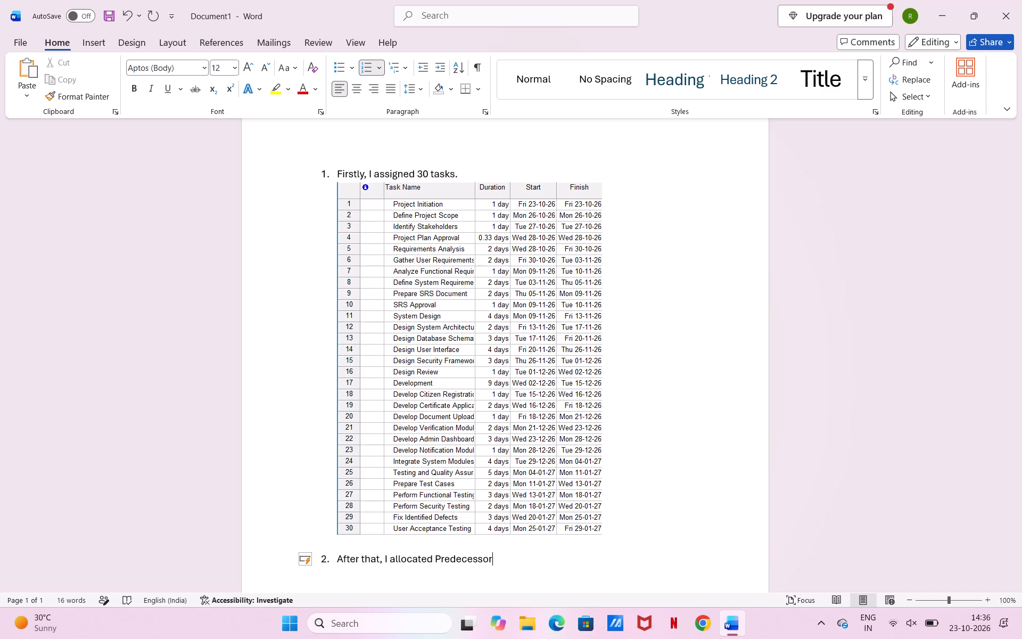
key("s")
Add an unnumbered blank line beneath item 2.
key("Return")
key("BackSpace")
Switch to Microsoft Project and capture a screenshot of the table from Task Name through Predecessors, covering all 30 tasks.
key("alt+Tab")
left_click(948, 17)
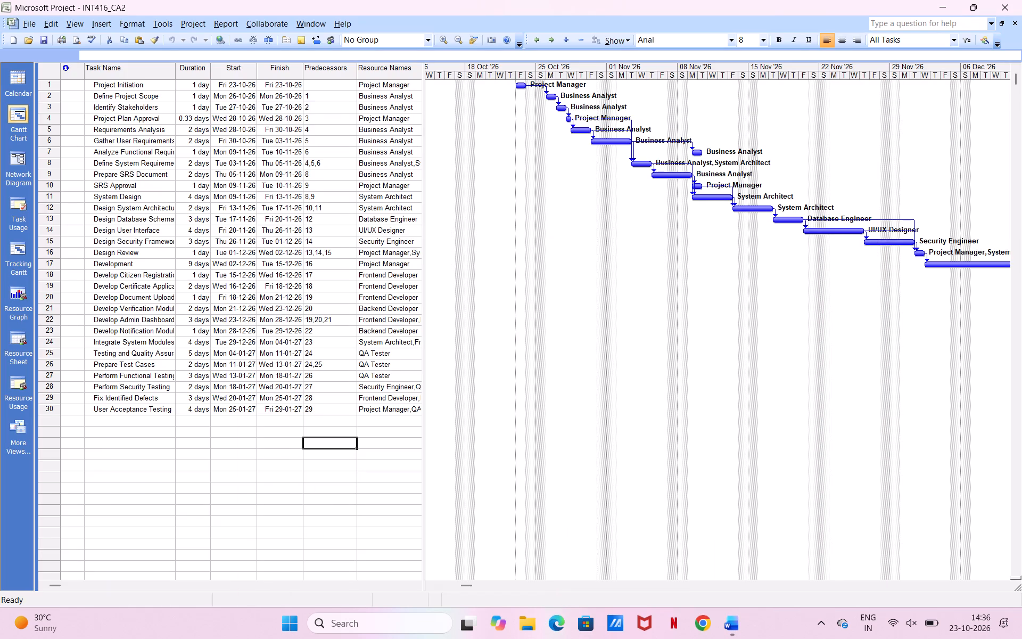
key("Print")
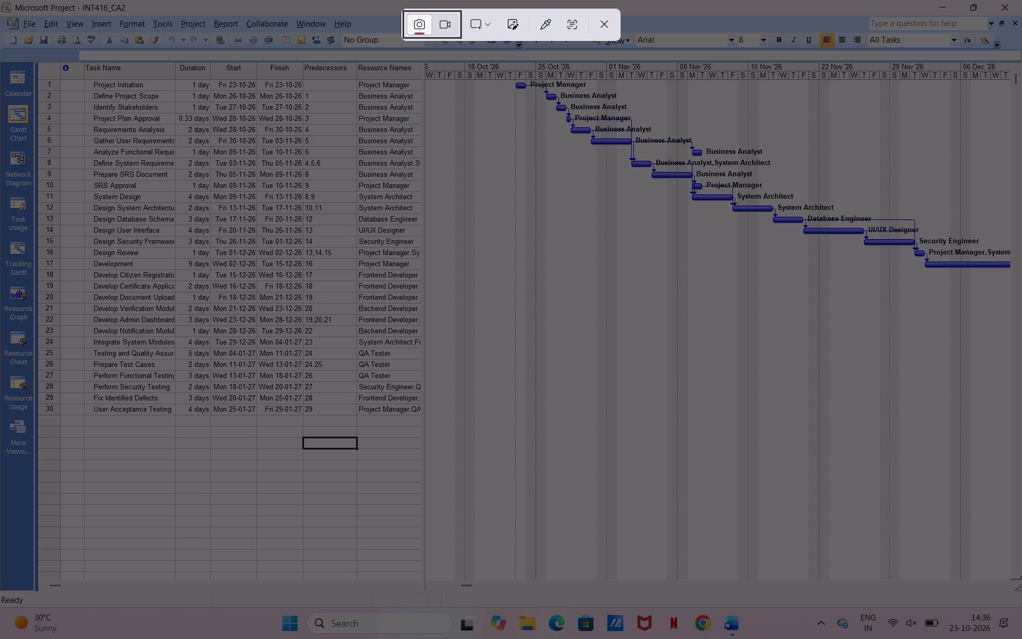
left_click_drag(84, 63, 362, 443)
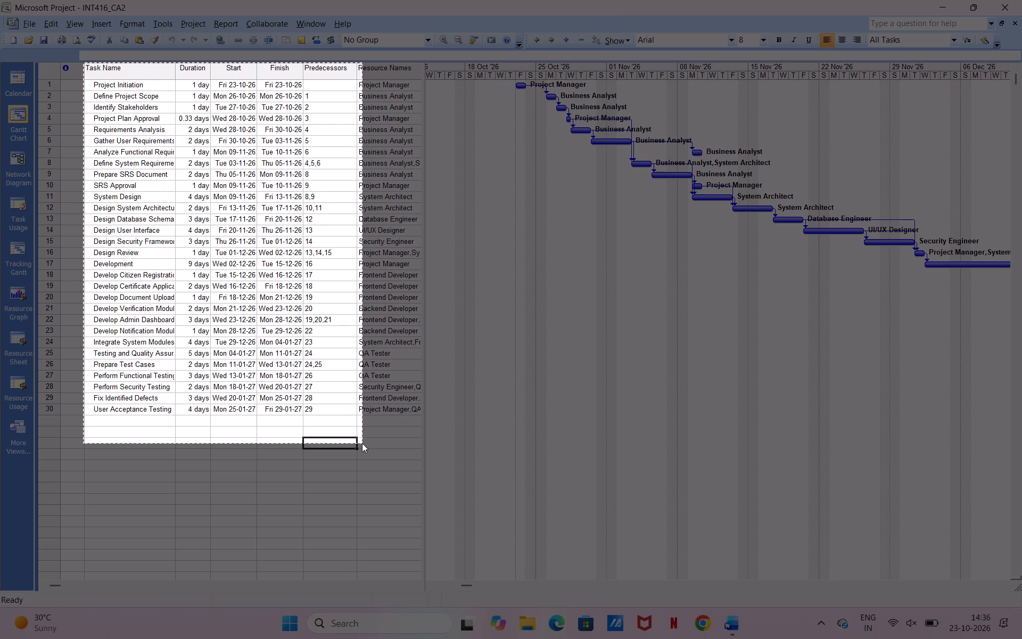
left_click_drag(362, 443, 355, 411)
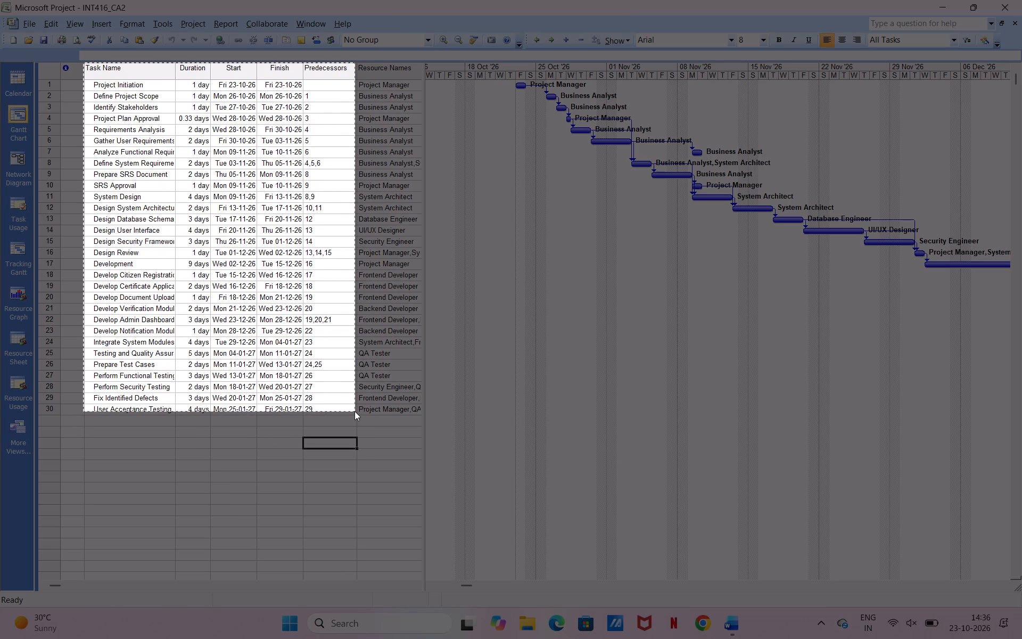
left_click_drag(355, 411, 355, 415)
Paste the captured predecessors table image beneath item 2 in the Word document.
key("alt+Tab")
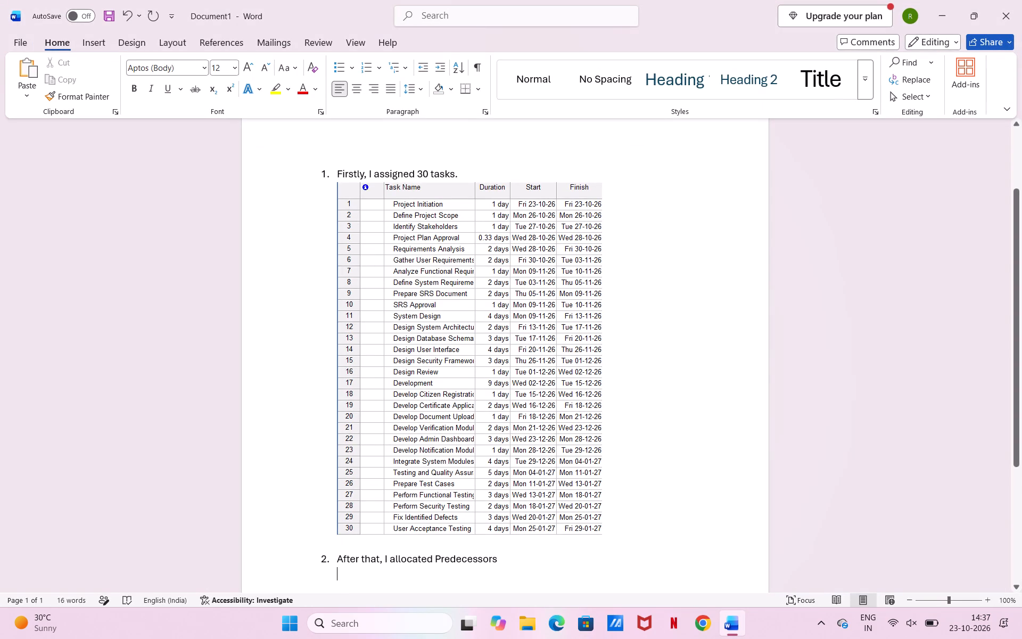
key("ctrl+v")
scroll(519, 365, "down", 1)
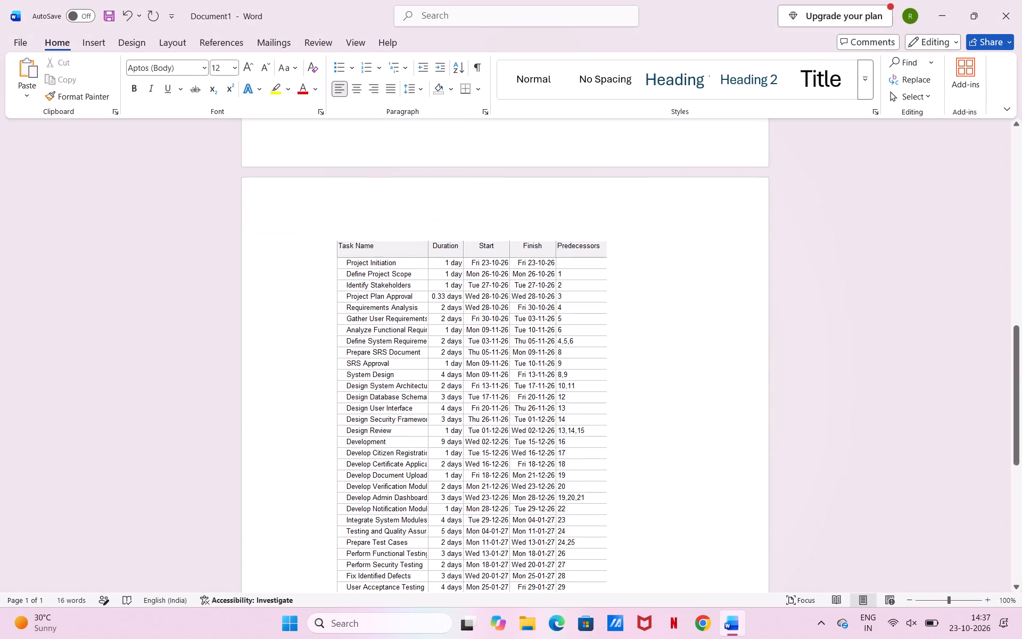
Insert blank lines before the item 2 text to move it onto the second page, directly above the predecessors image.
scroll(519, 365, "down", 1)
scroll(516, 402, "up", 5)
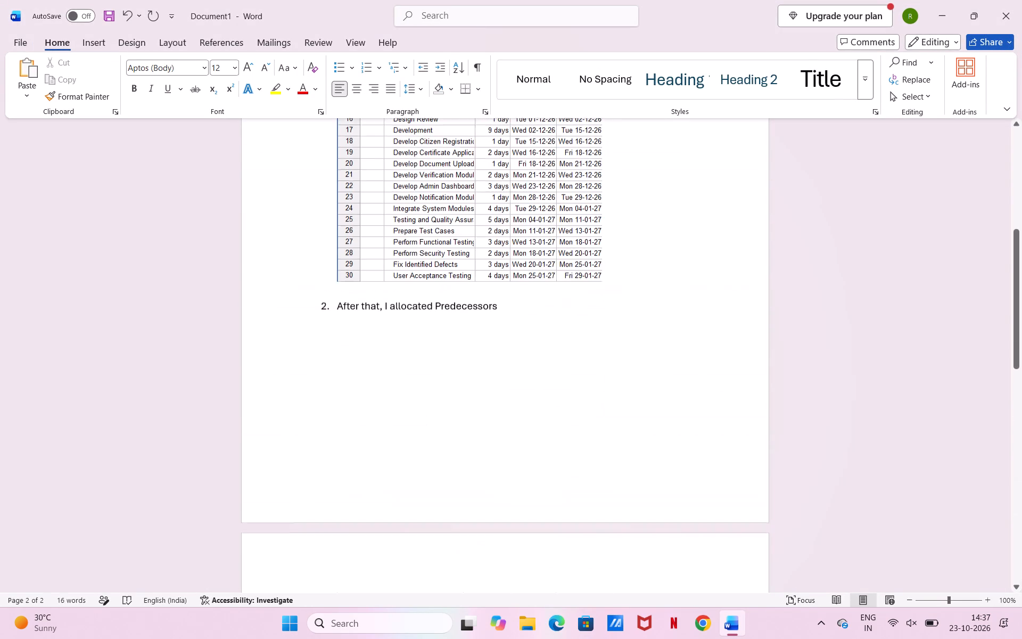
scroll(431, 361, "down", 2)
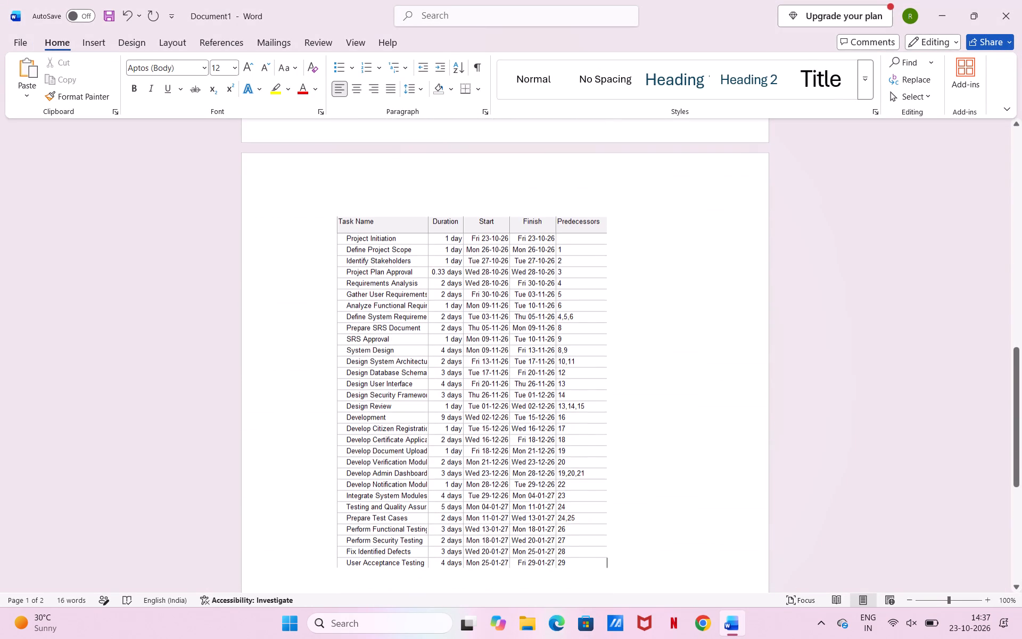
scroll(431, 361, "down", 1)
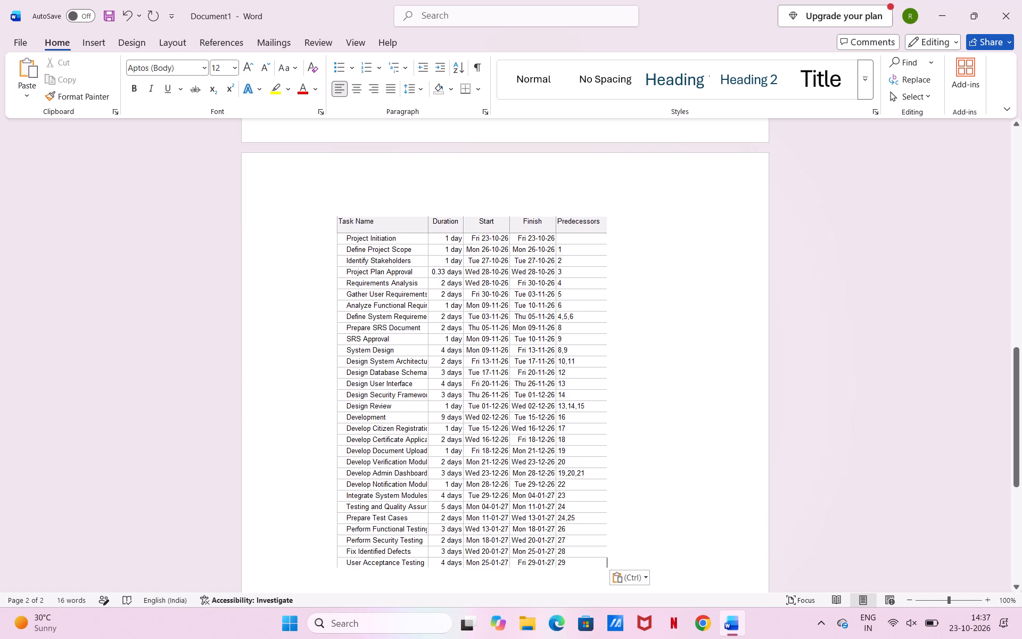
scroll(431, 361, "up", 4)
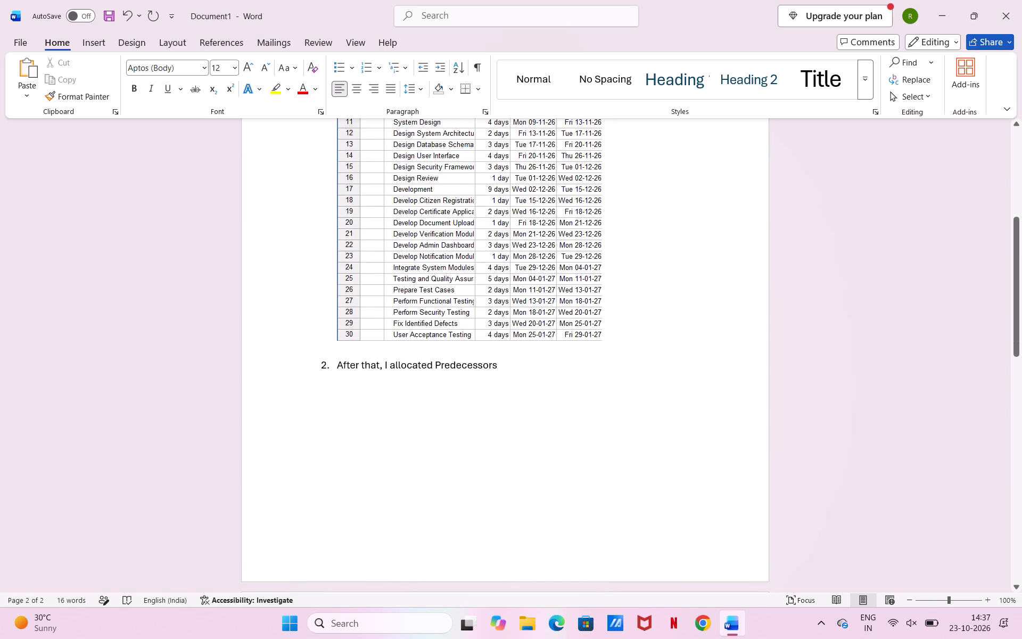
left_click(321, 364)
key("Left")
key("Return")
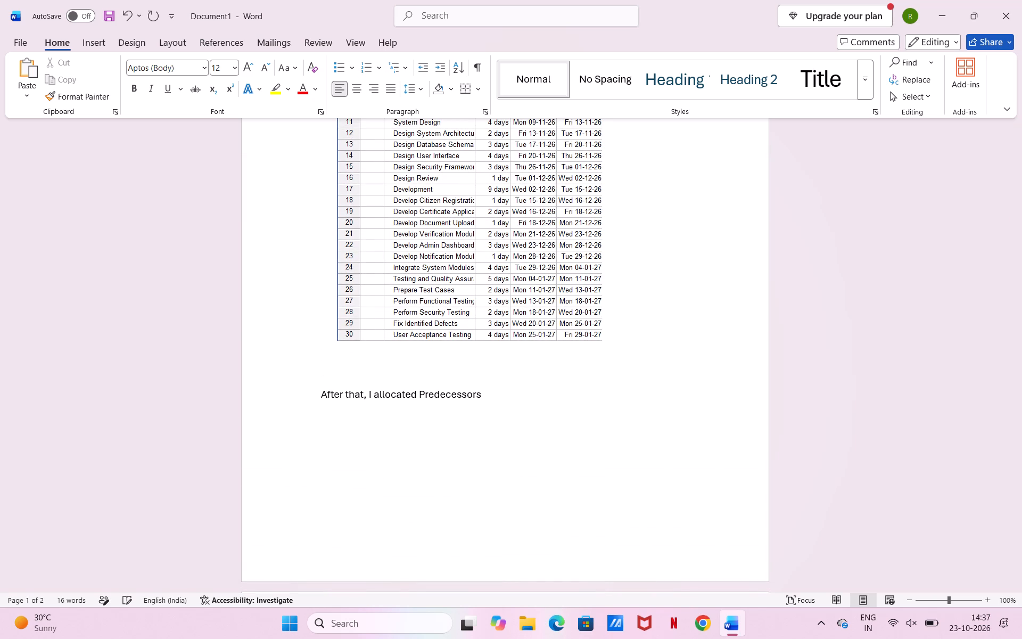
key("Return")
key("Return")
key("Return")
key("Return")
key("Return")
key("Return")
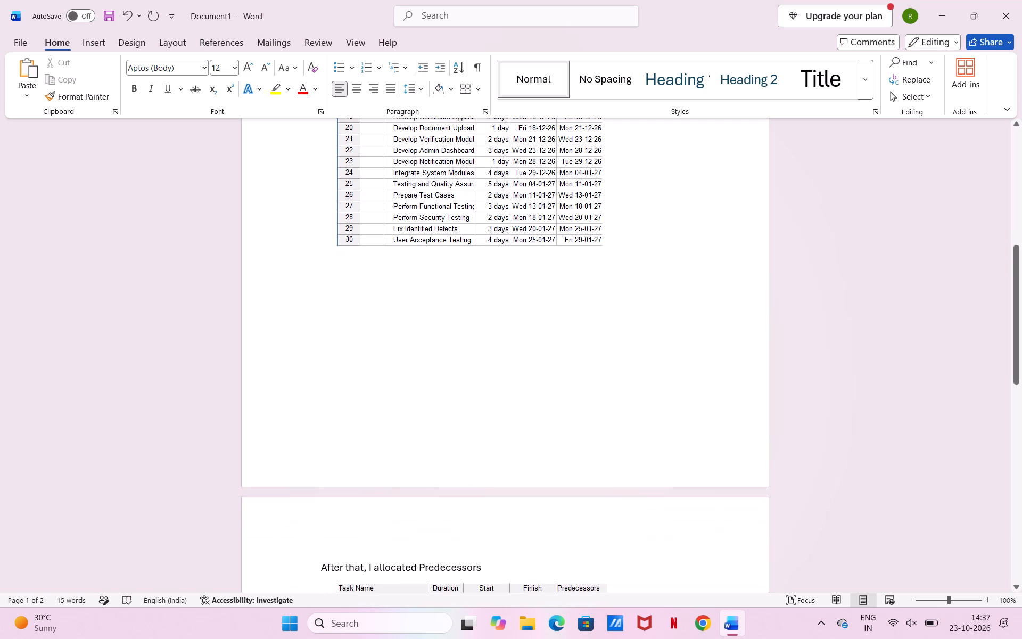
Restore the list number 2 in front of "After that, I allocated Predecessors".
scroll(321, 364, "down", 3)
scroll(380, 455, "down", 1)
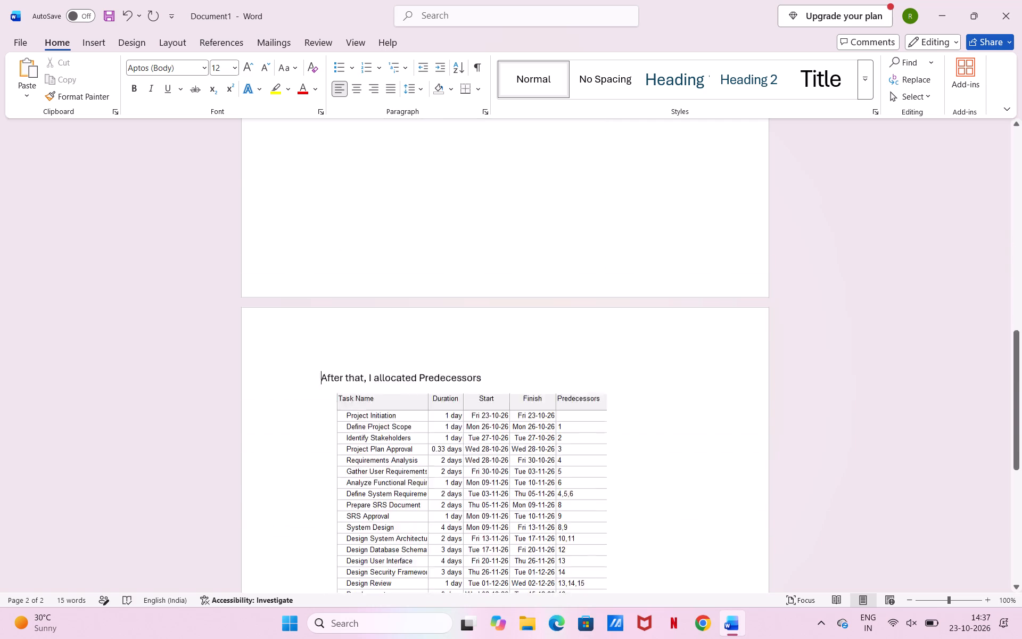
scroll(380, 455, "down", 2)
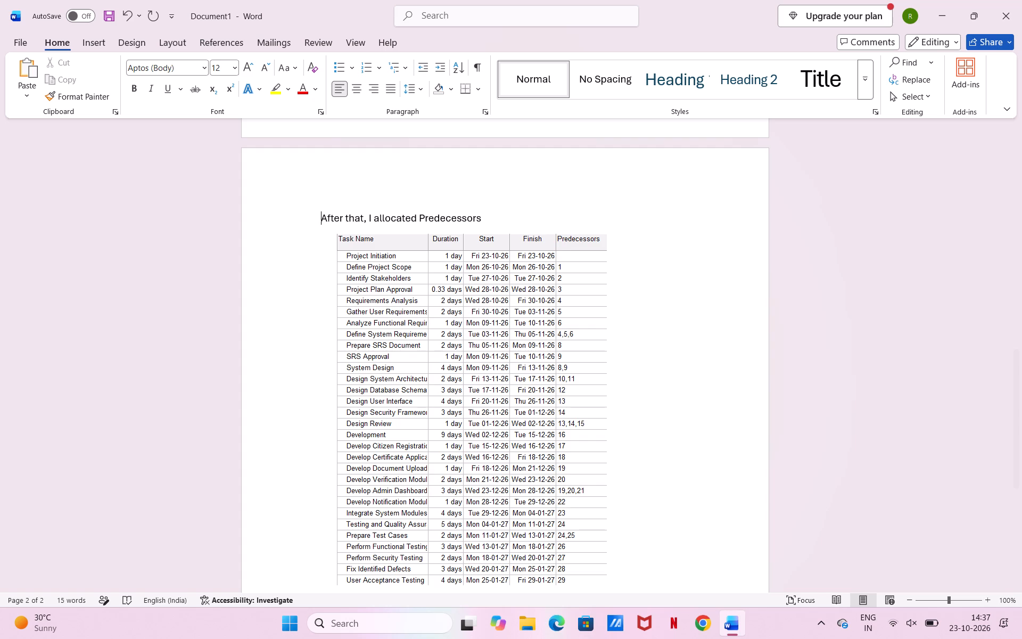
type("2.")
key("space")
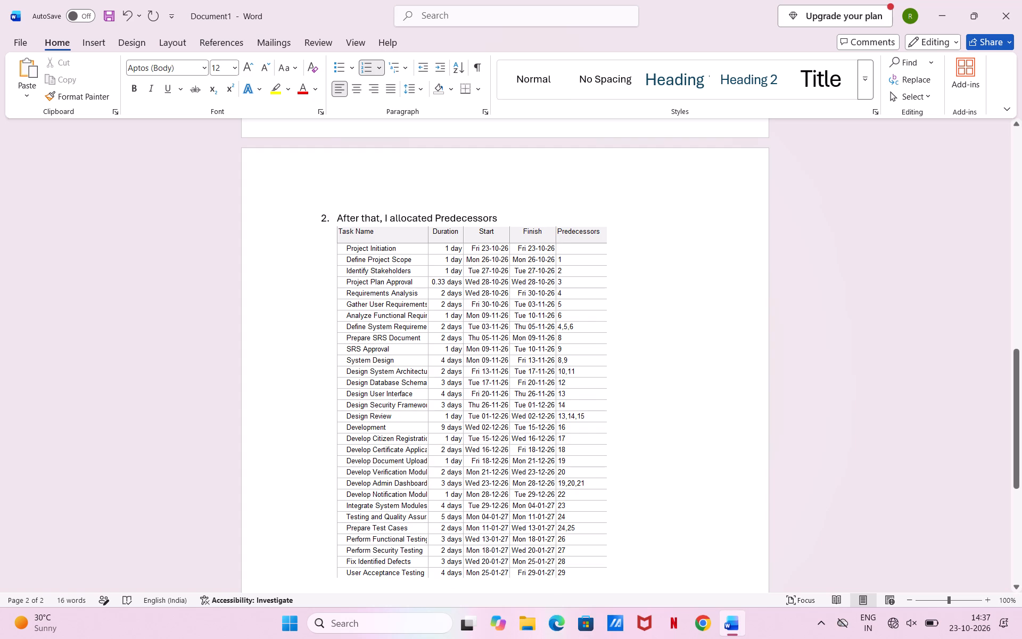
Review the layout of both pages, comparing the two numbered items and their table images.
scroll(540, 379, "up", 8)
scroll(540, 379, "down", 3)
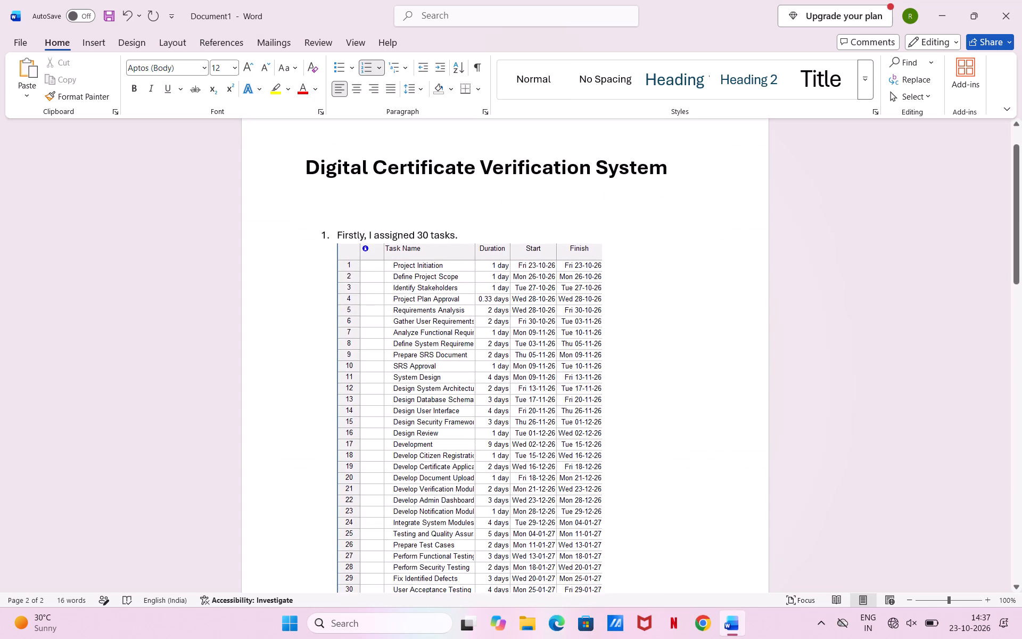
scroll(540, 379, "down", 5)
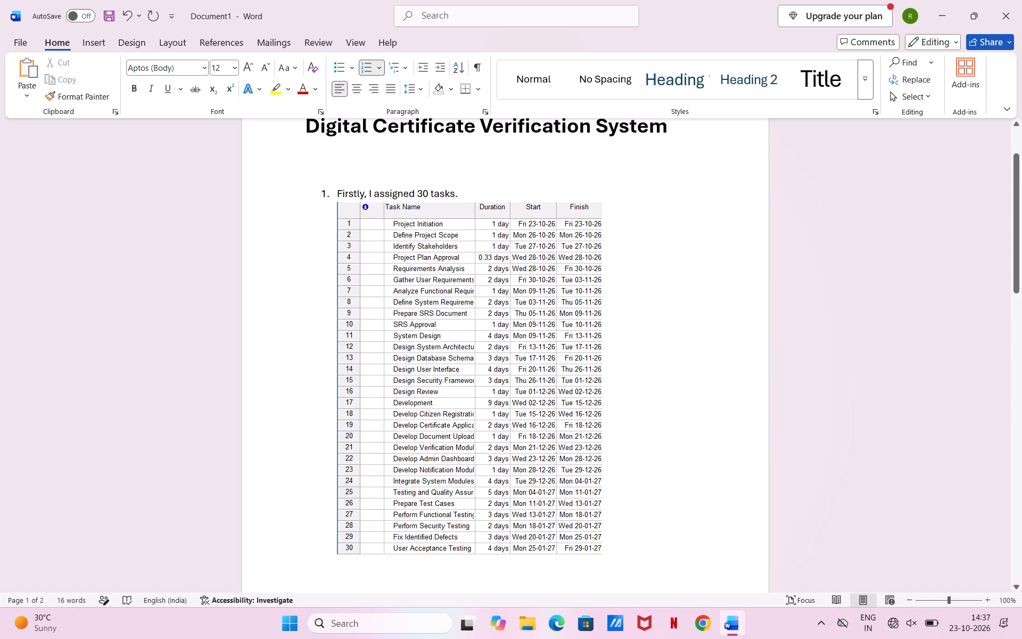
scroll(540, 379, "down", 3)
scroll(540, 379, "up", 2)
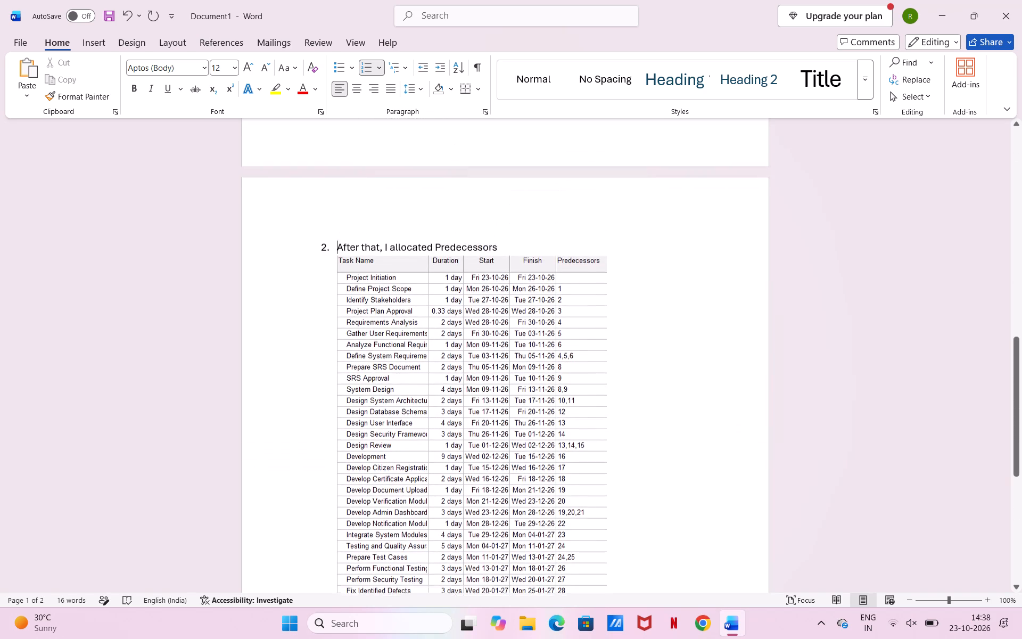
scroll(540, 379, "up", 1)
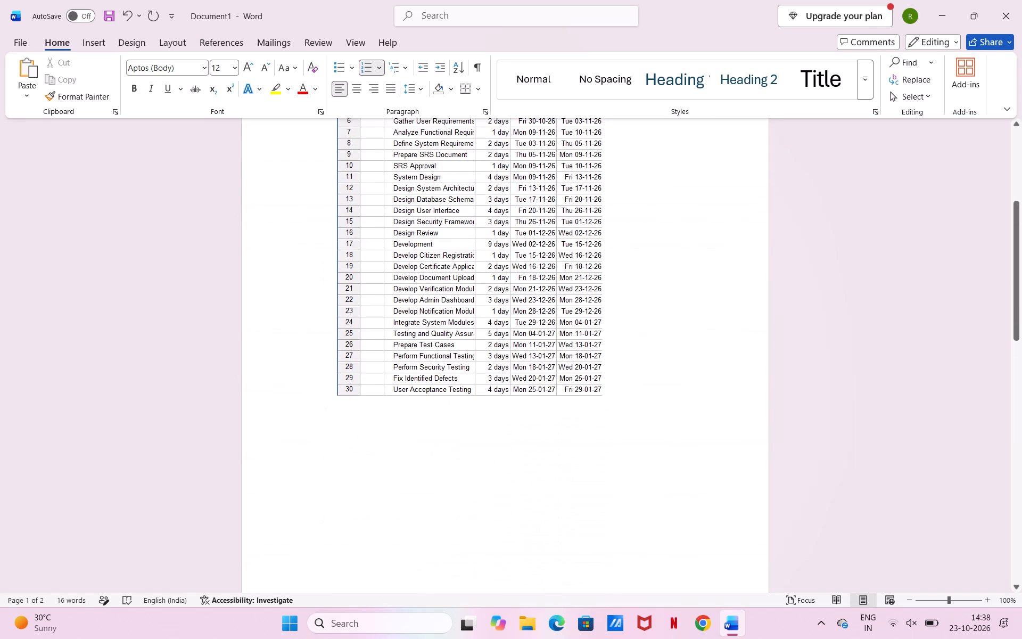
scroll(540, 379, "up", 5)
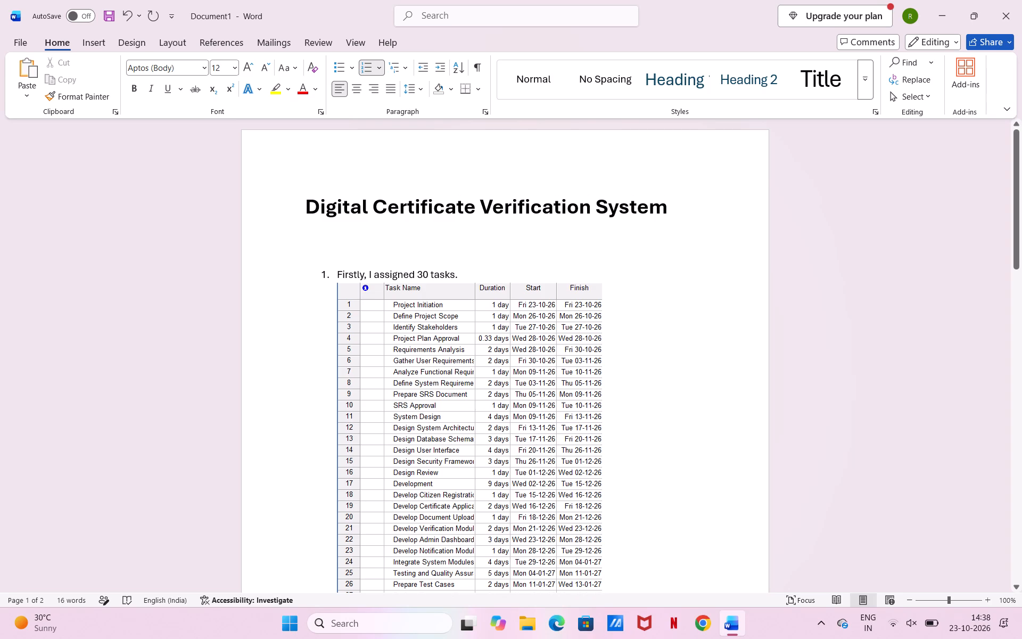
scroll(678, 377, "down", 10)
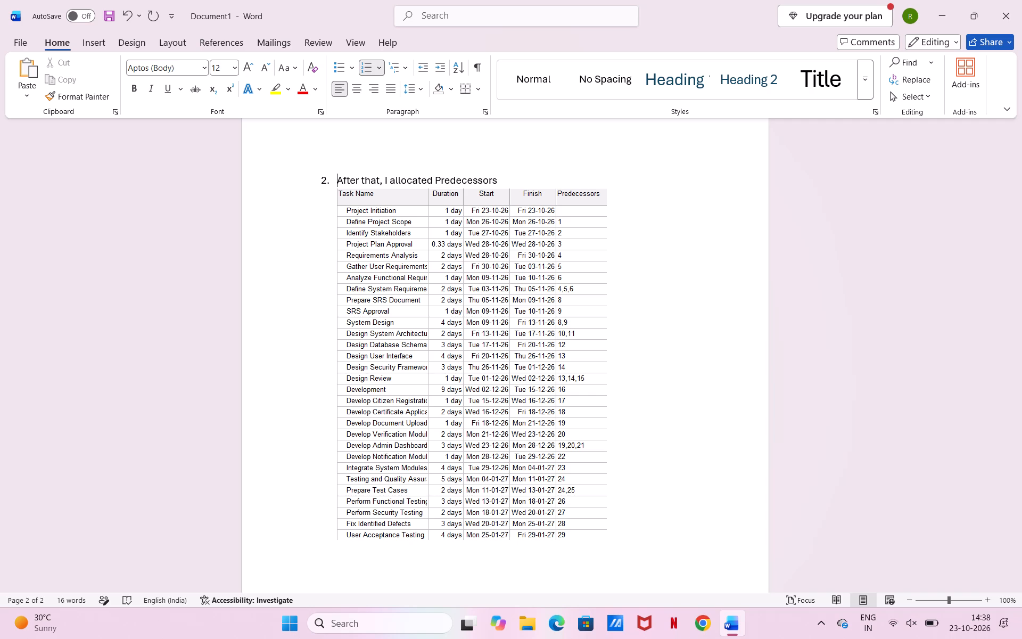
Delete the predecessors table image beneath item 2.
left_click(537, 391)
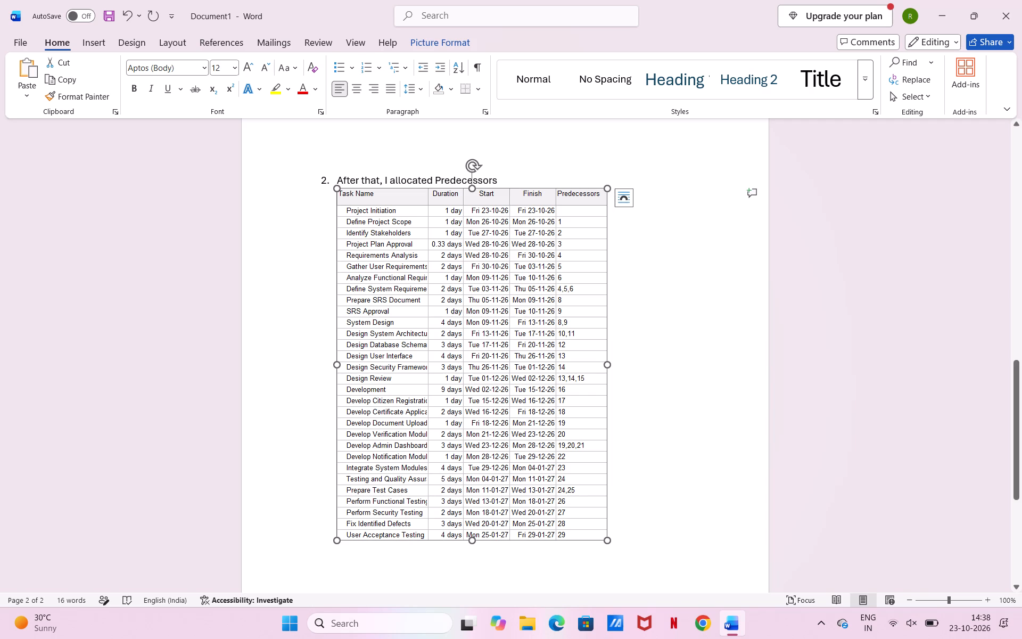
key("BackSpace")
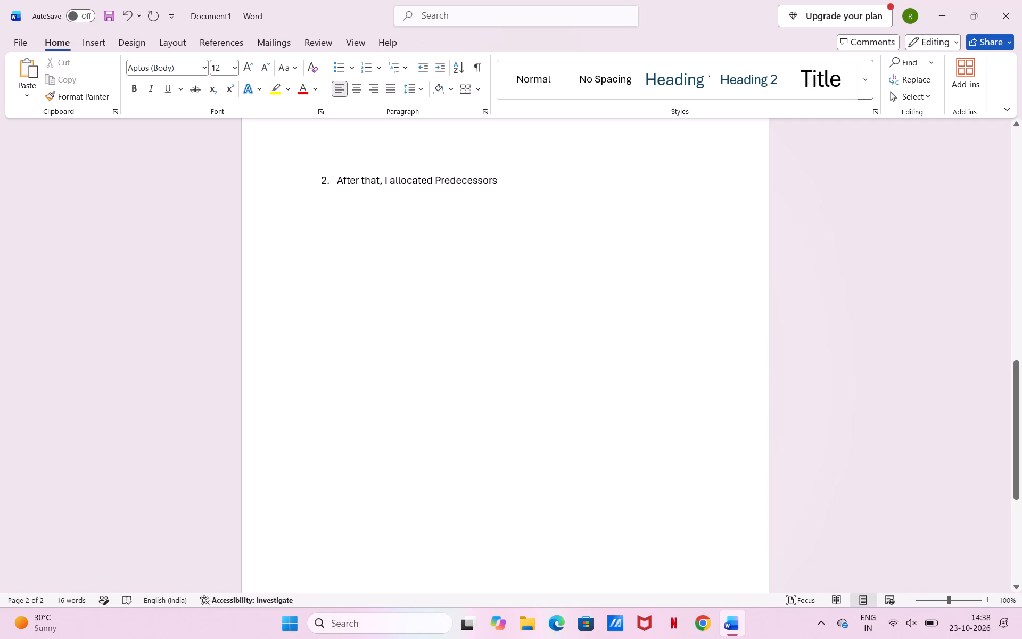
Delete item 2, "After that, I allocated Predecessors", including its number, and remove blank lines above it.
scroll(492, 200, "up", 1)
left_click_drag(512, 368, 293, 366)
key("BackSpace")
key("BackSpace")
key("BackSpace")
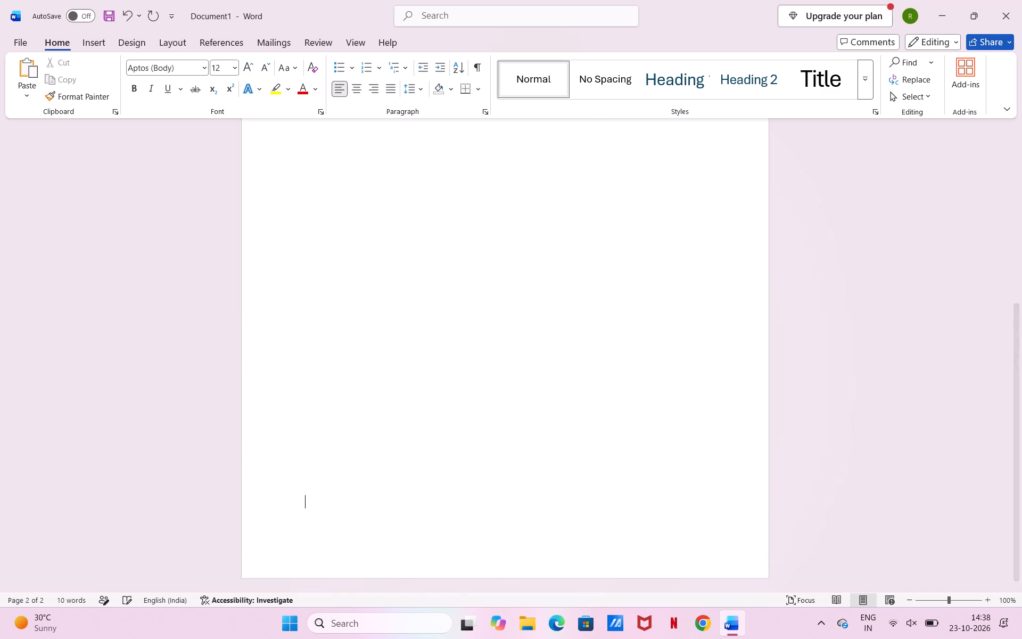
key("BackSpace")
scroll(445, 330, "up", 3)
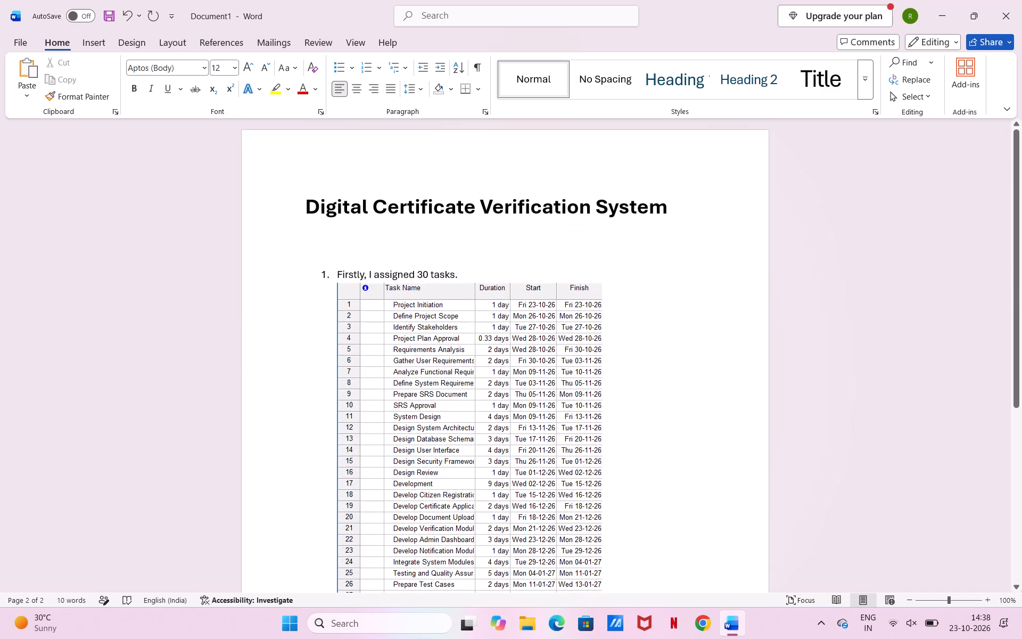
Delete the task table image beneath item 1.
left_click(456, 343)
key("BackSpace")
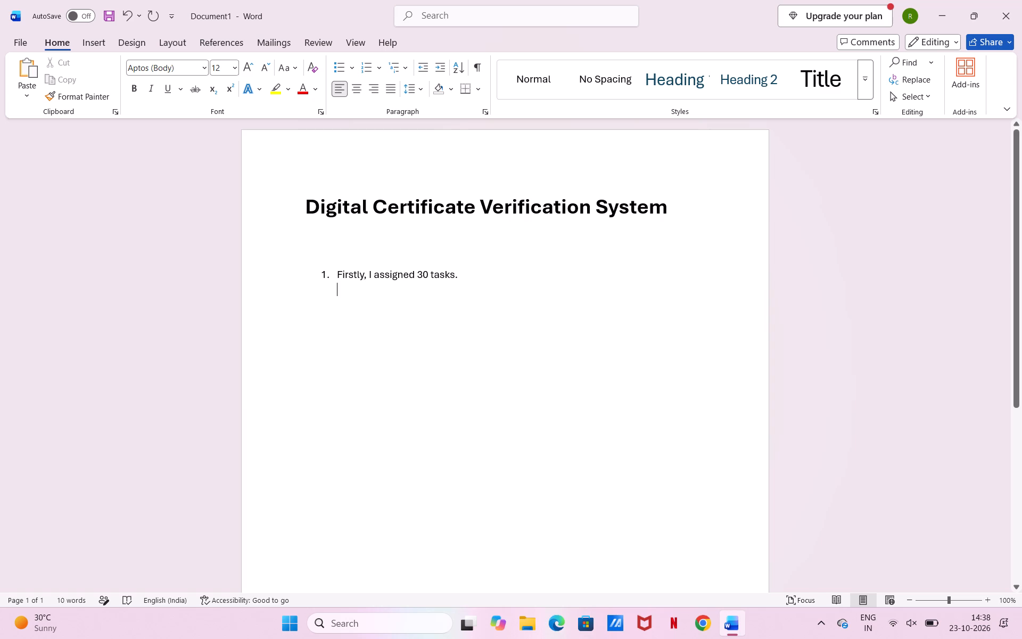
Remove the opening word "Firstly," from item 1 so the sentence starts with "I assigned".
left_click(464, 278)
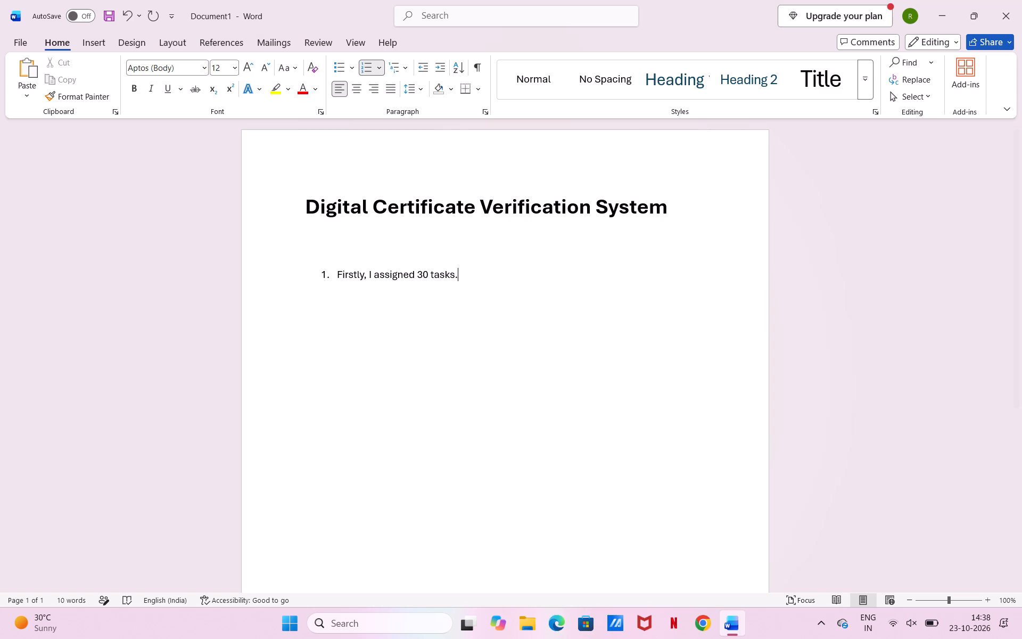
left_click_drag(464, 278, 387, 270)
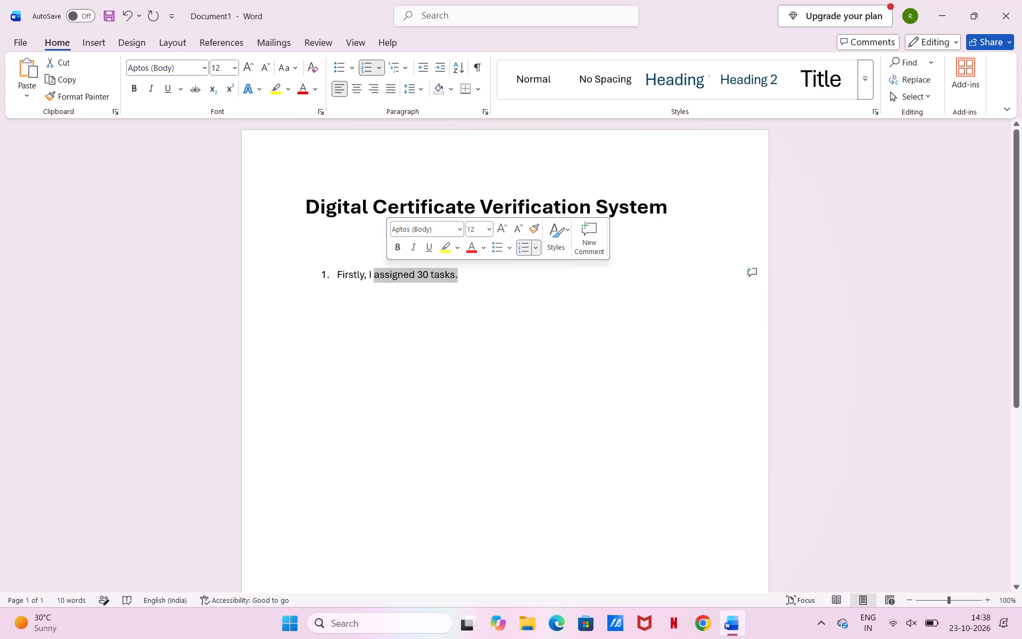
left_click(370, 273)
key("Left")
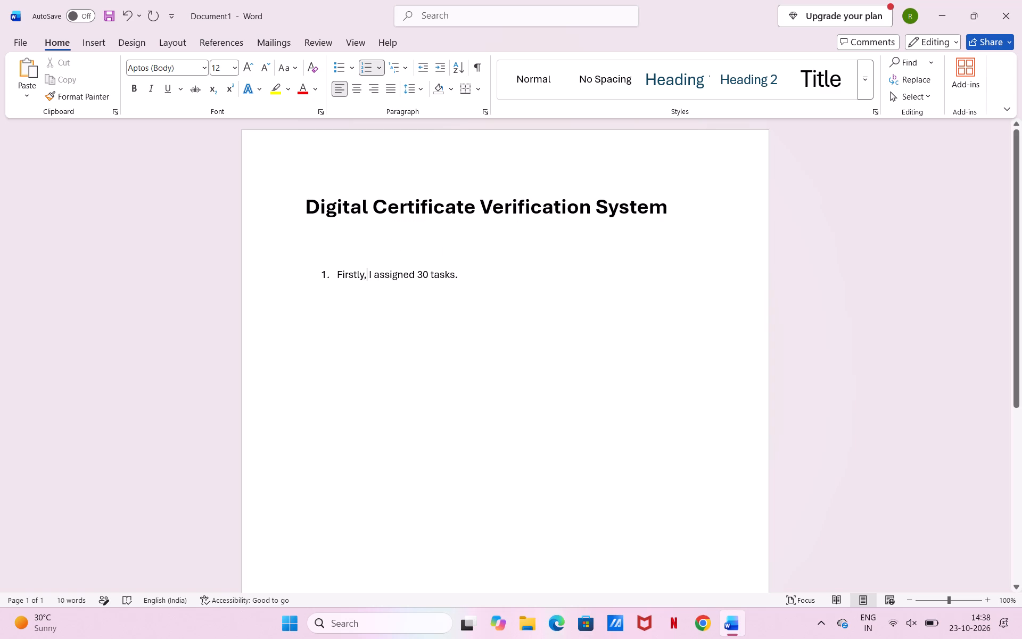
key("BackSpace")
key("BackSpace")
key("BackSpace")
key("BackSpace")
key("BackSpace")
key("Right")
key("BackSpace")
key("BackSpace")
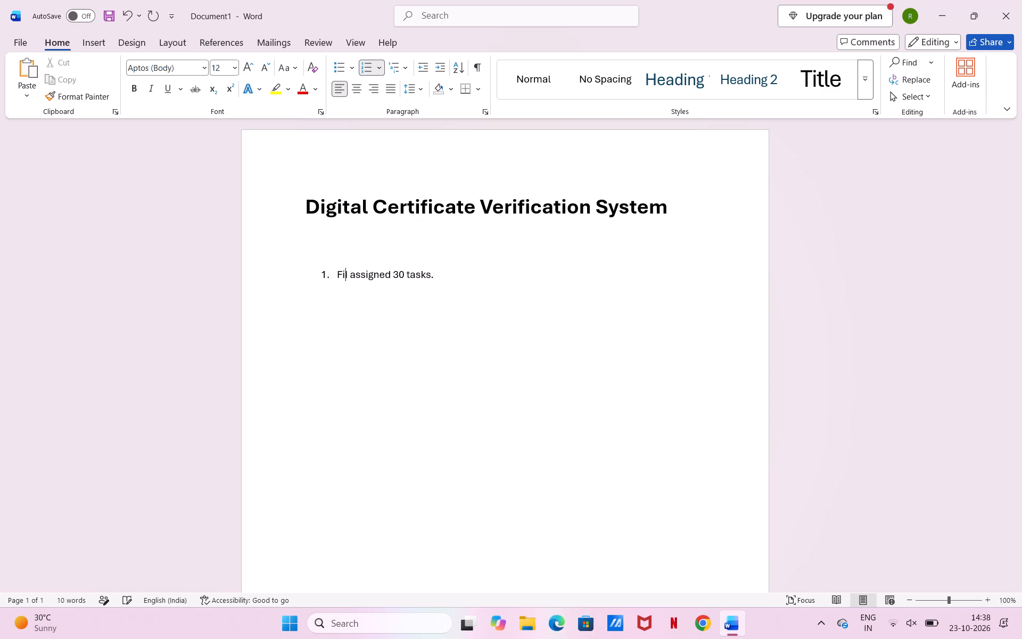
key("BackSpace")
key("BackSpace")
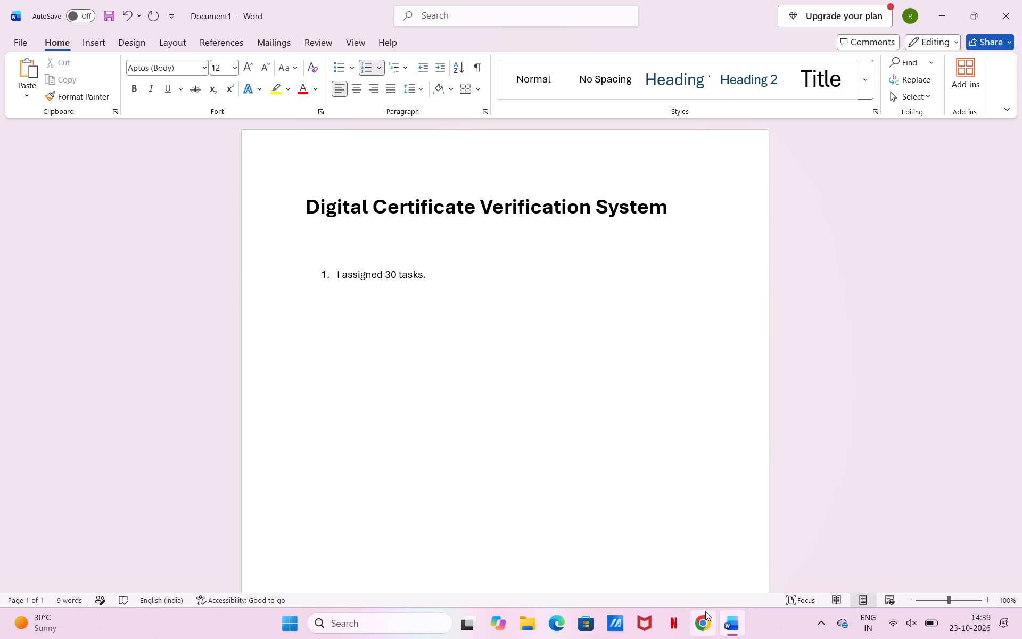
Extend item 1 to read "I assigned 30 tasks by clicking on Task Name.".
left_click(445, 273)
key("space")
key("BackSpace")
key("BackSpace")
key("space")
type("by clicking on")
key("space")
type("Re")
key("BackSpace")
key("BackSpace")
type("Task Name")
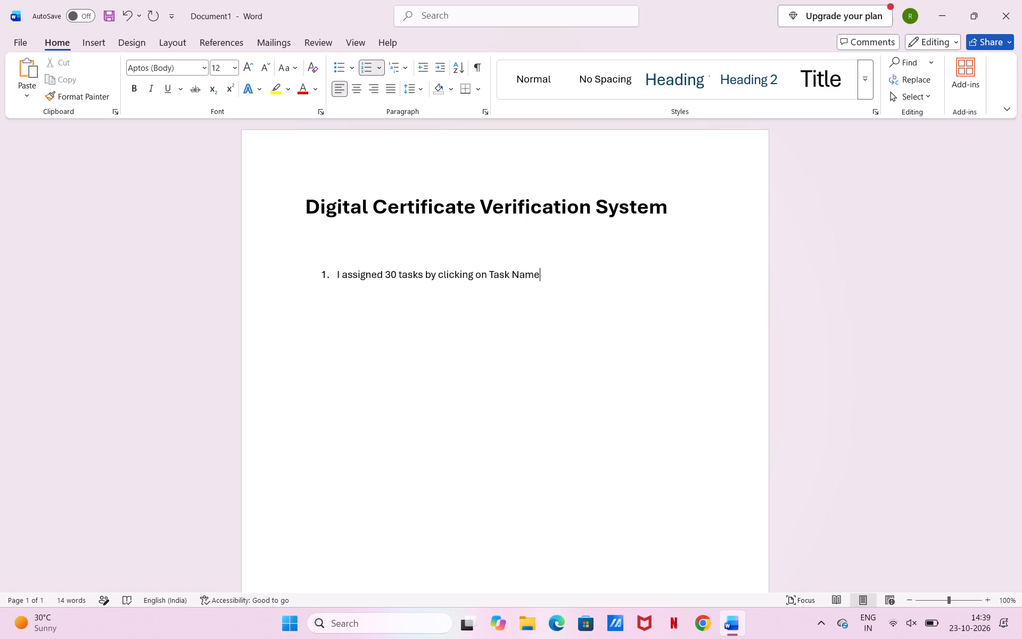
key("period")
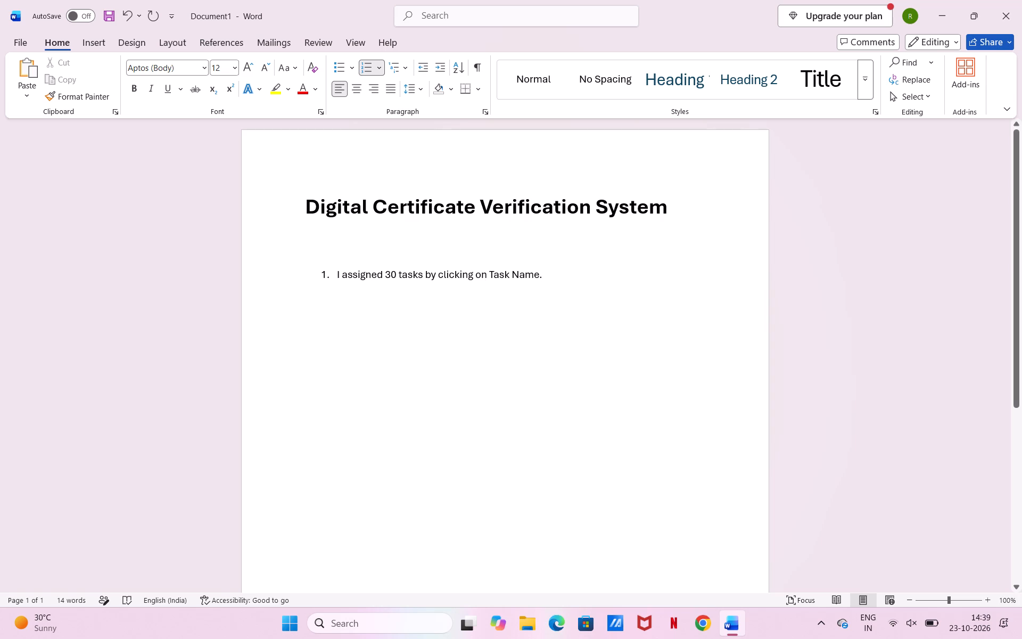
Make the words "Task Name" in item 1 bold.
left_click_drag(488, 273, 516, 274)
left_click_drag(516, 274, 529, 273)
left_click(540, 273)
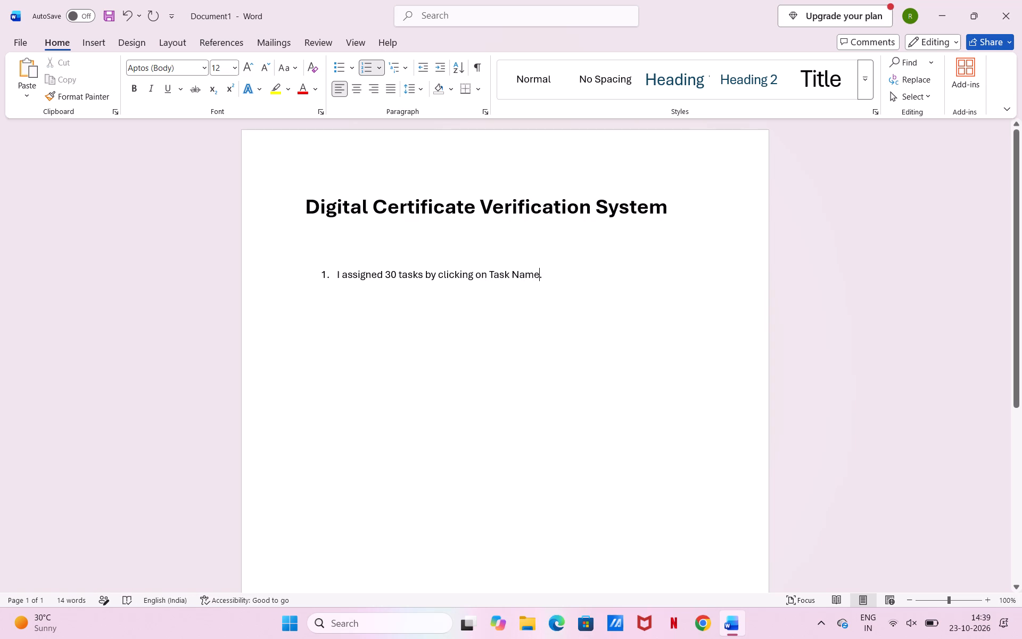
left_click_drag(538, 273, 492, 275)
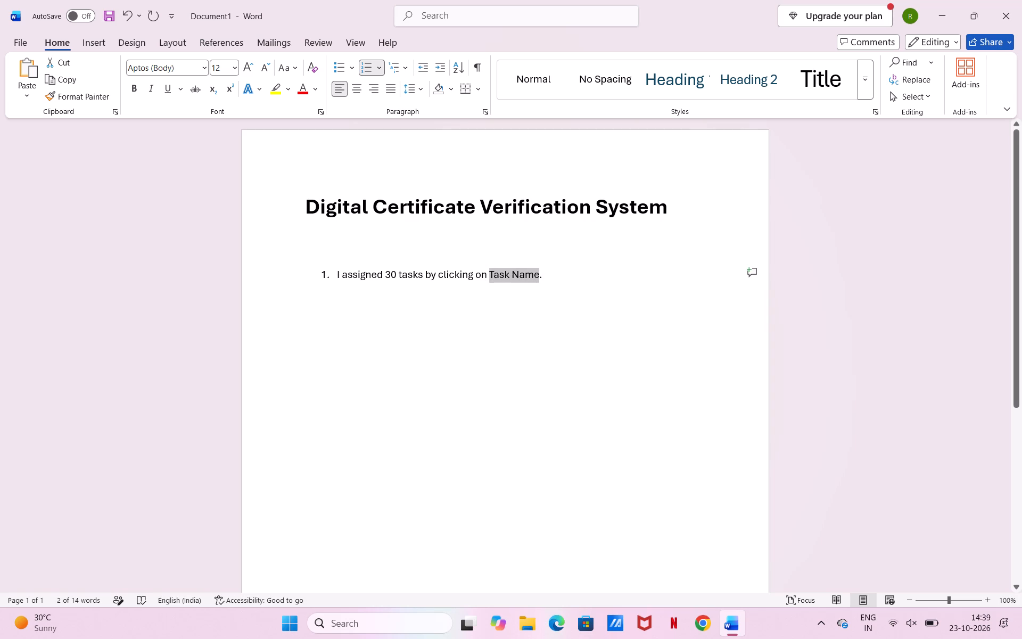
left_click(134, 93)
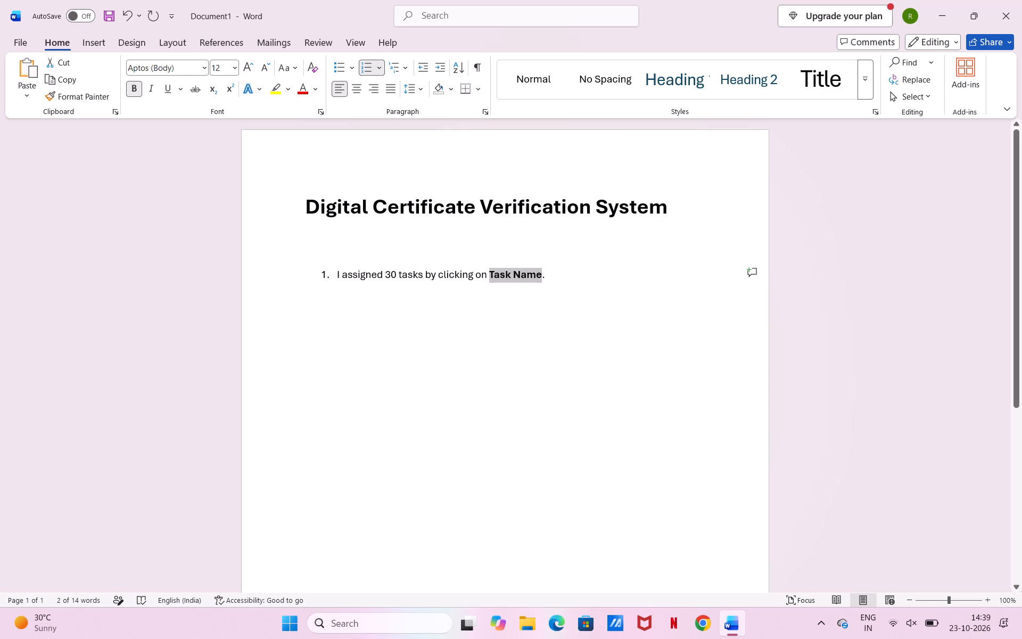
Add item 2 to the numbered list with the text "Allocates Predecessor".
left_click(562, 275)
key("Return")
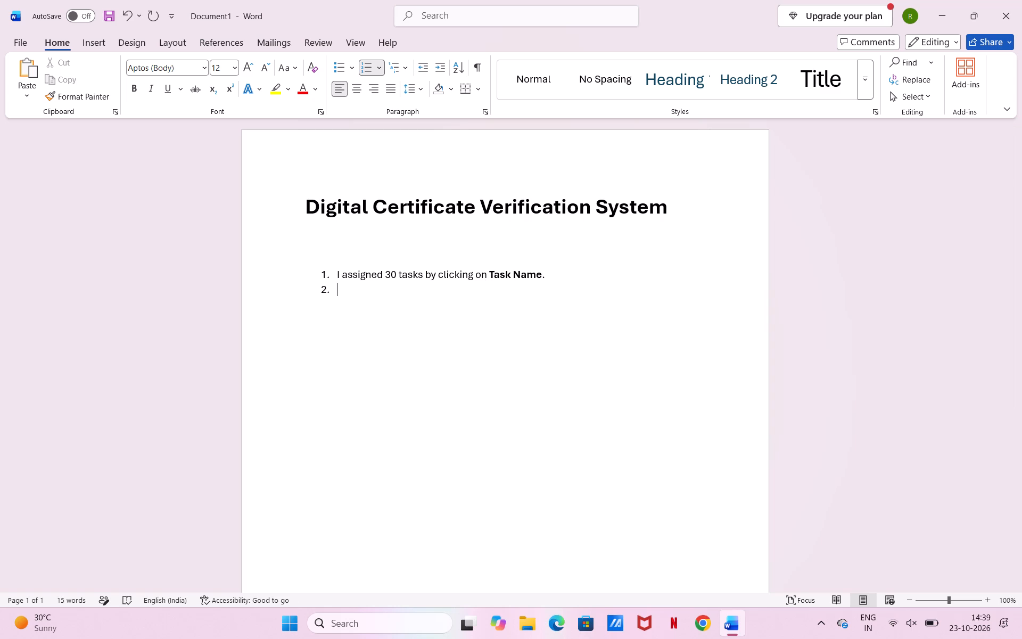
key("shift+a")
type("llocateds")
key("BackSpace")
key("BackSpace")
key("s")
key("space")
type("Predece")
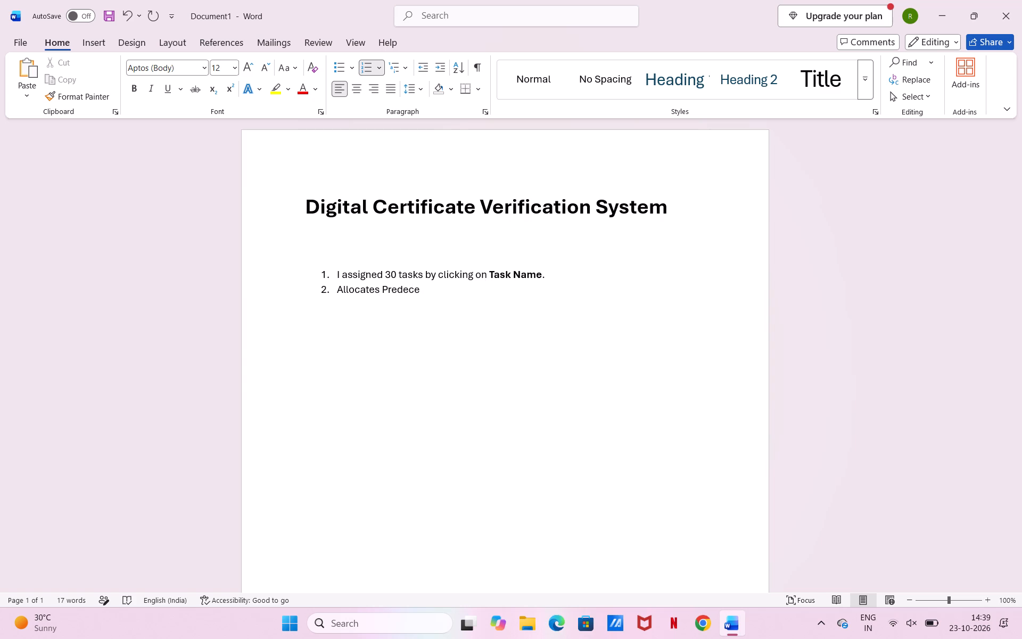
type("ssot")
key("BackSpace")
key("r")
Switch to the INT416_CA2 plan in Microsoft Project to check its task table columns, and return to the Word document.
key("alt+Tab")
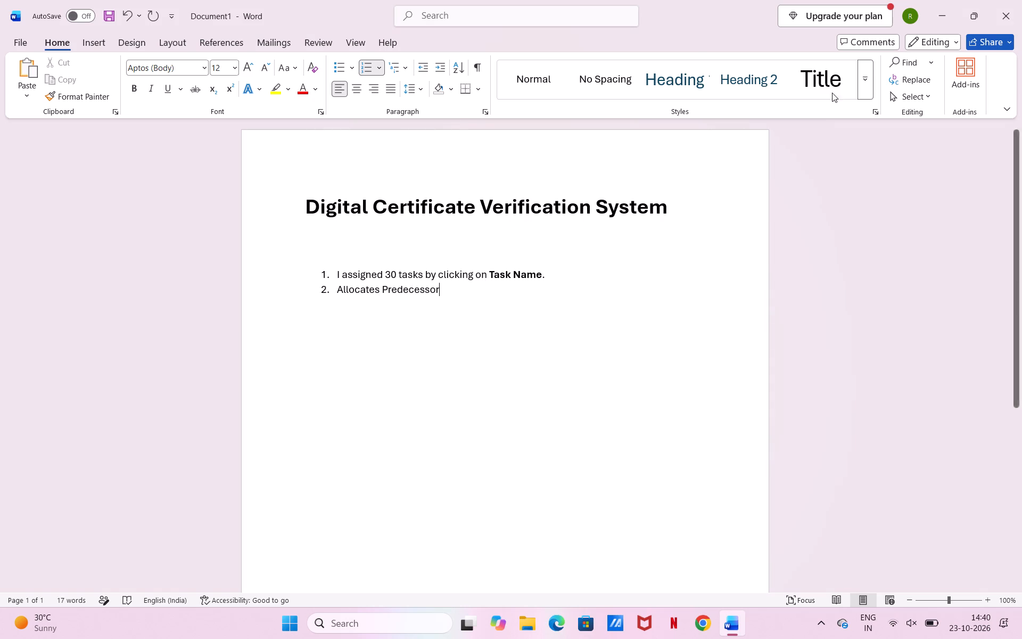
left_click(938, 11)
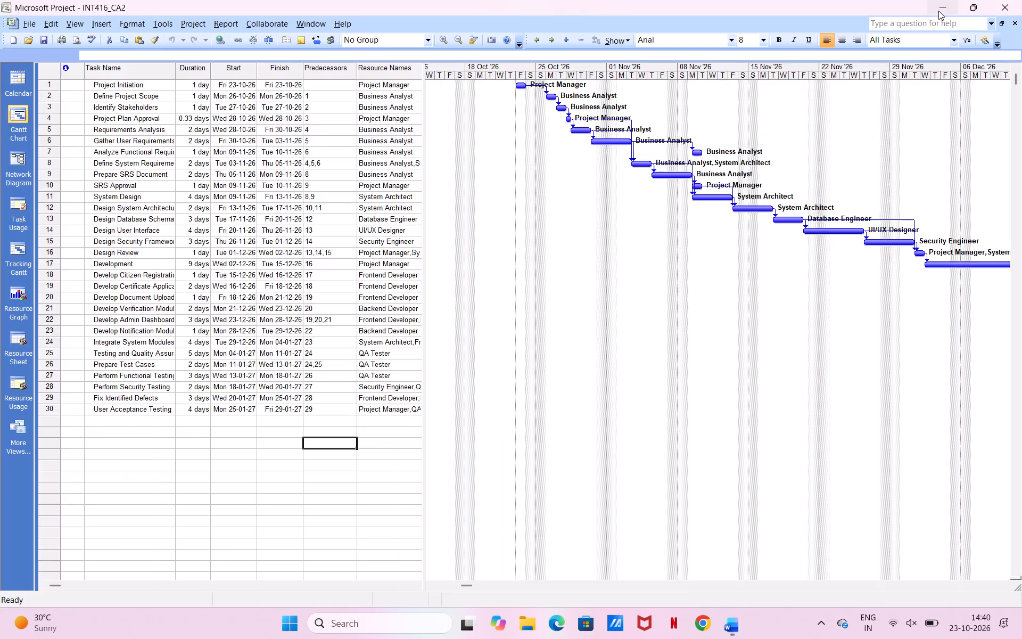
left_click(938, 11)
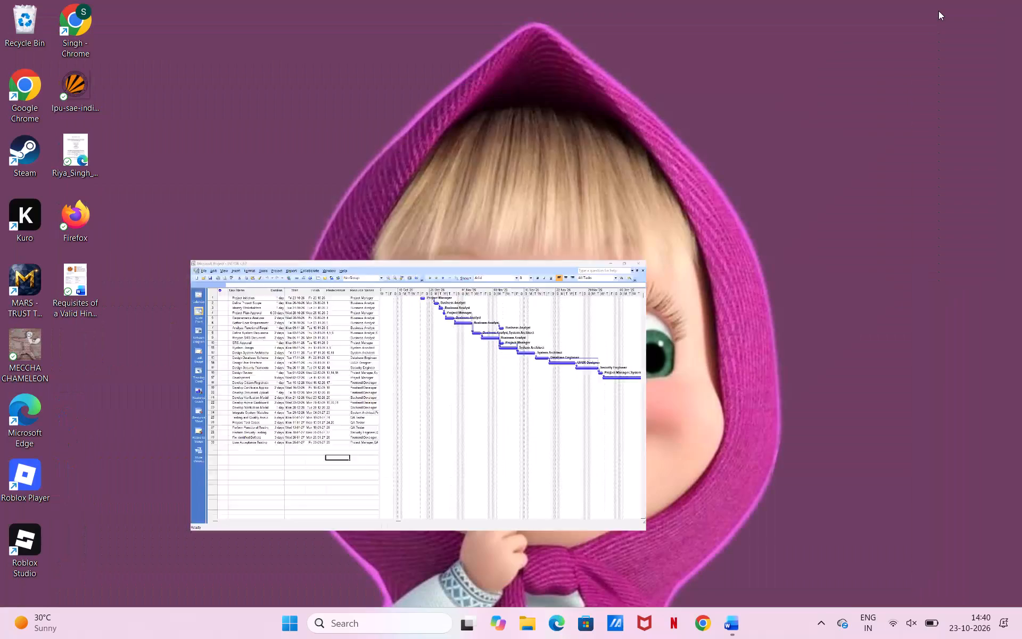
left_click(734, 616)
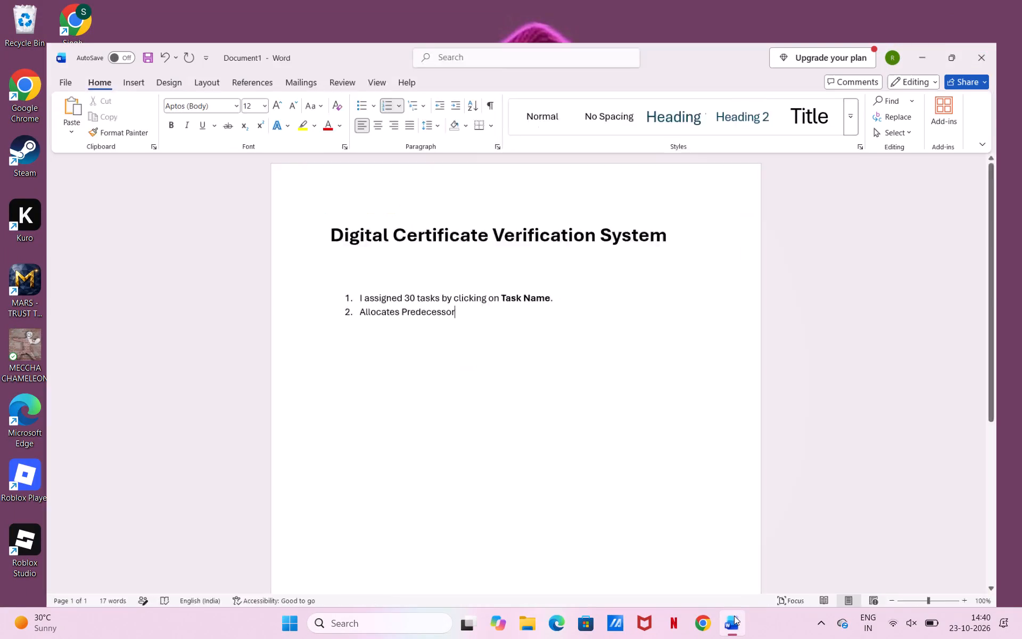
left_click_drag(737, 520, 685, 559)
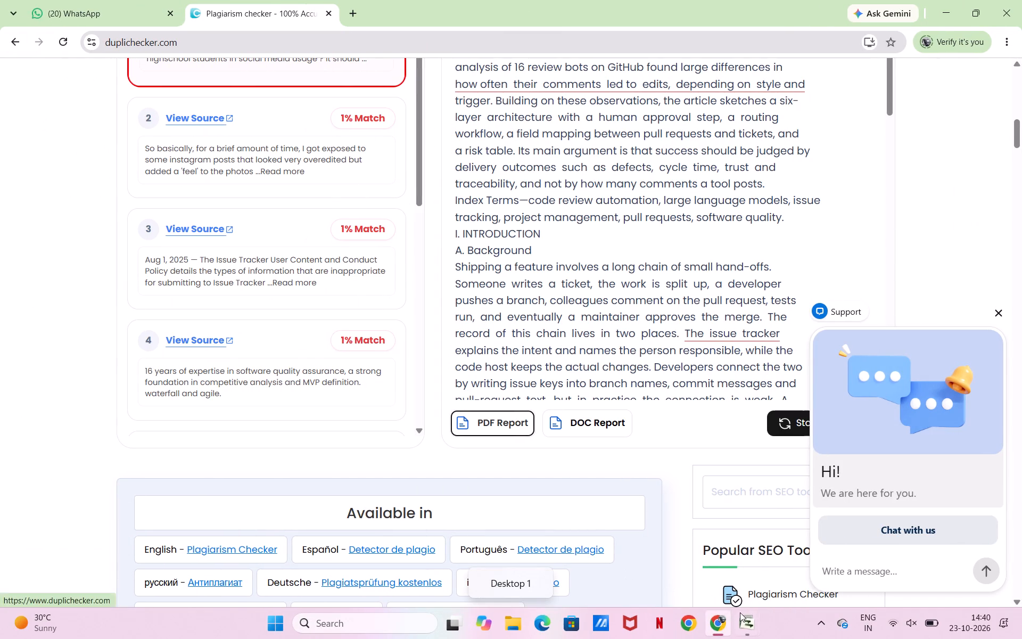
left_click(671, 504)
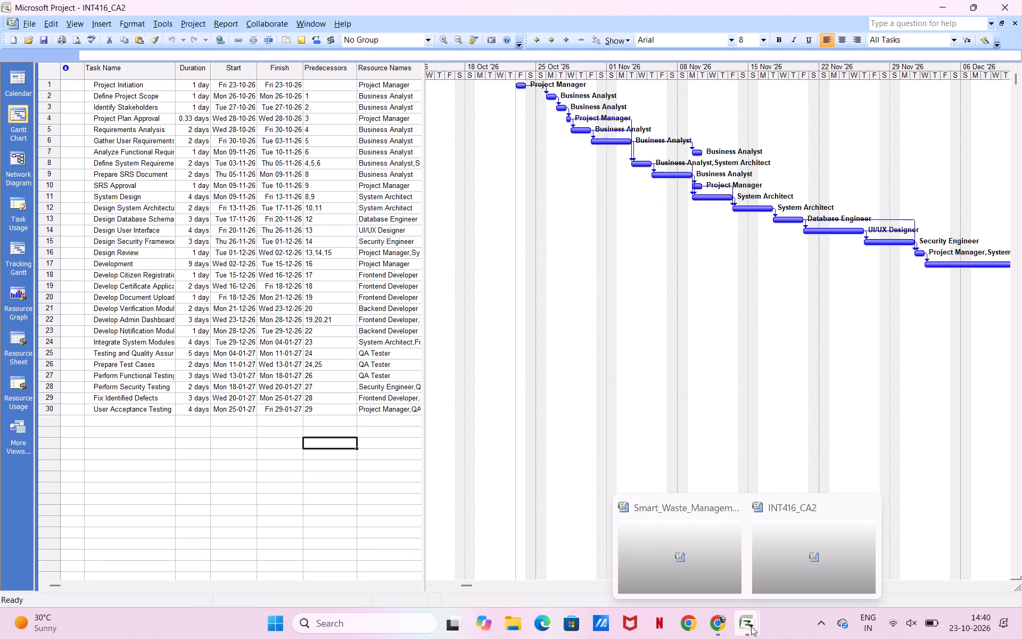
left_click(730, 502)
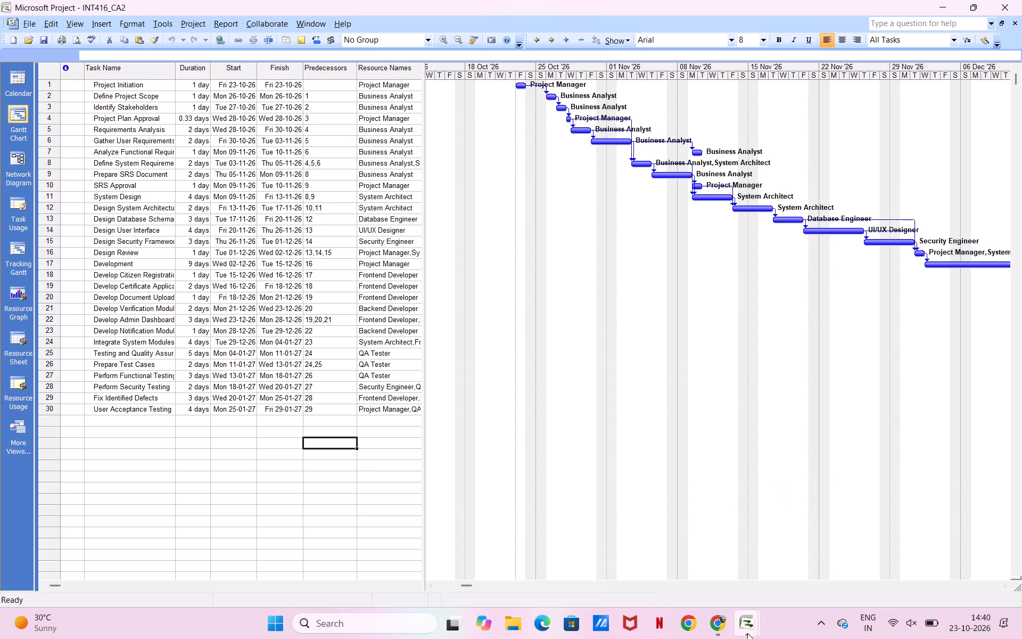
left_click(735, 515)
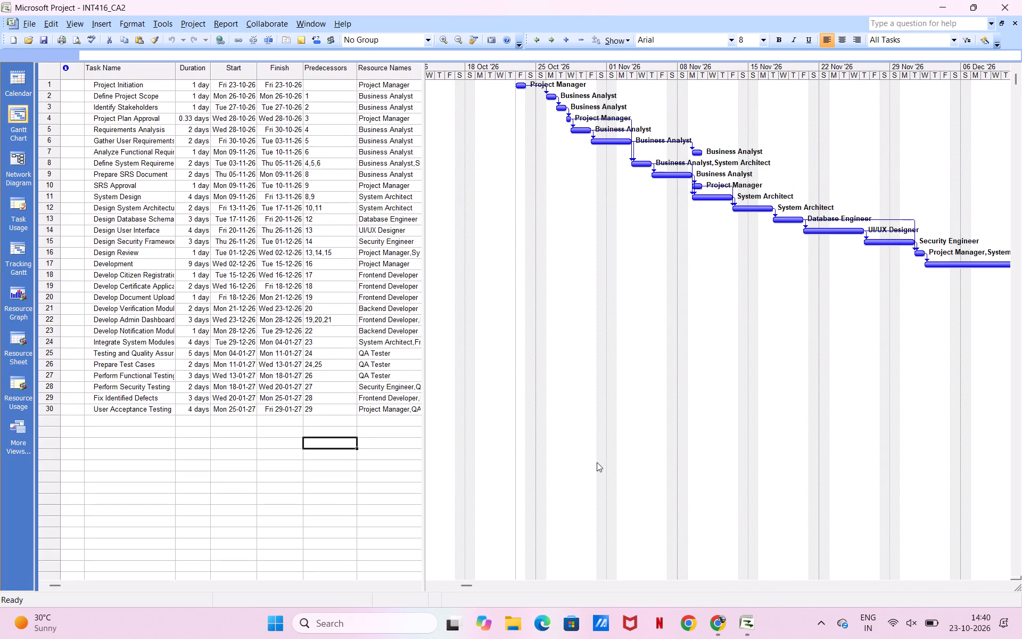
scroll(605, 462, "left", 8)
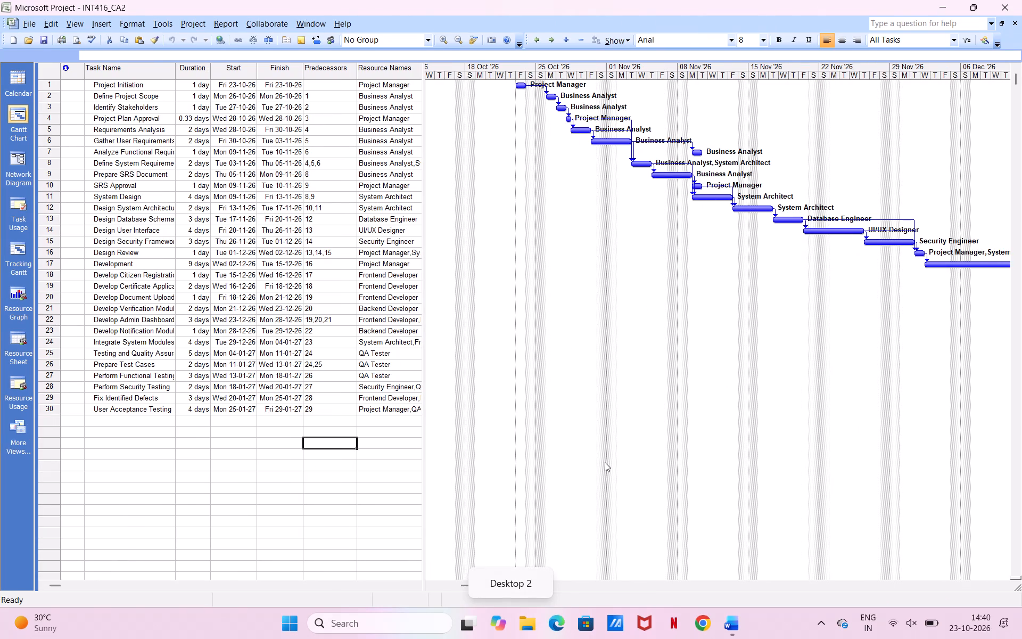
left_click(738, 621)
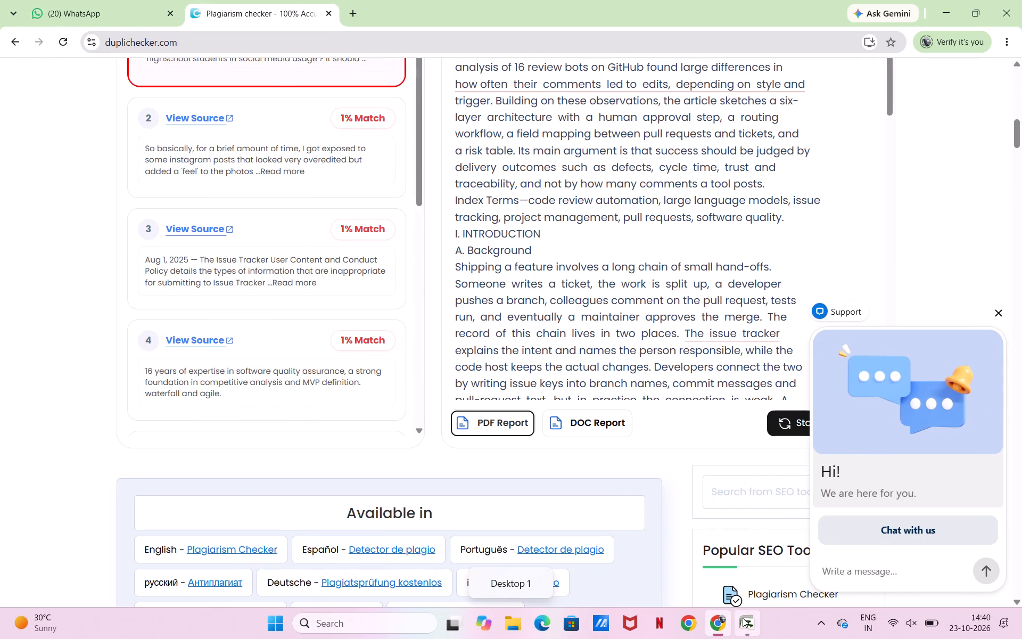
left_click(752, 624)
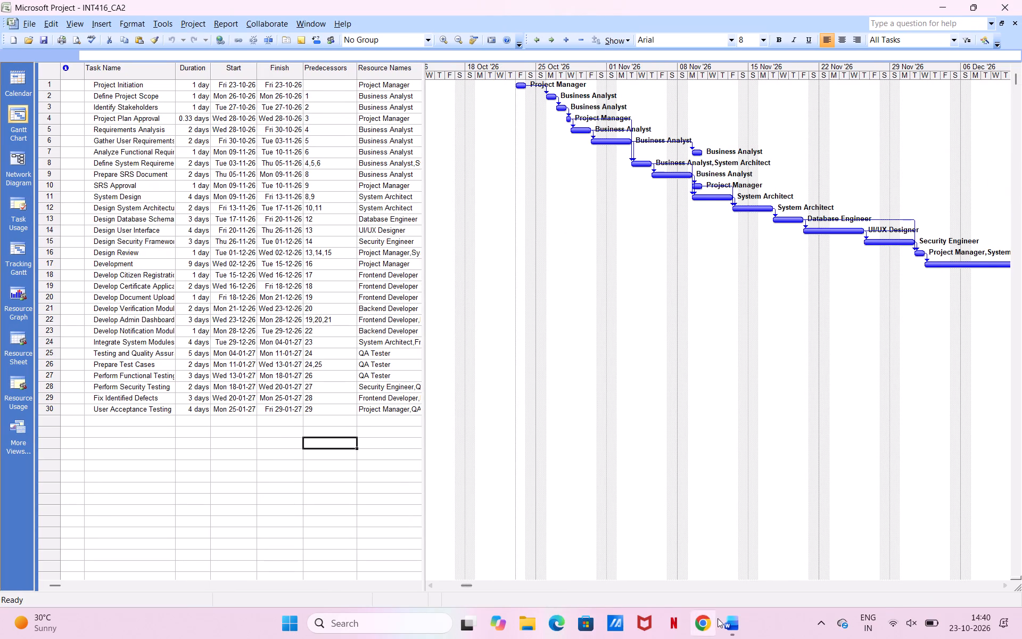
left_click(737, 621)
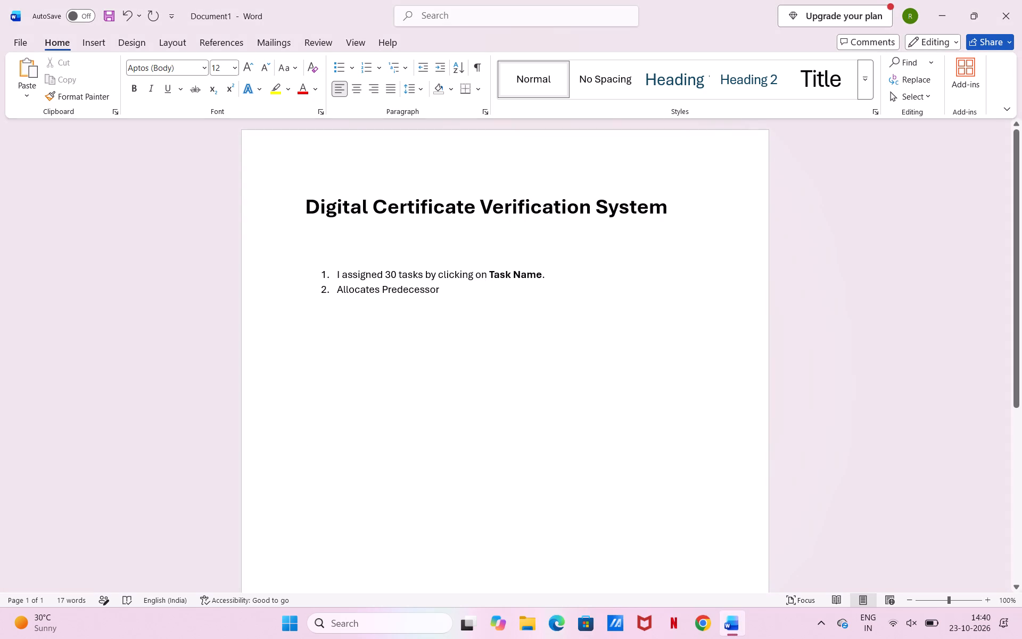
End item 2 with a period and start an empty item 3 below it.
left_click(448, 288)
key("period")
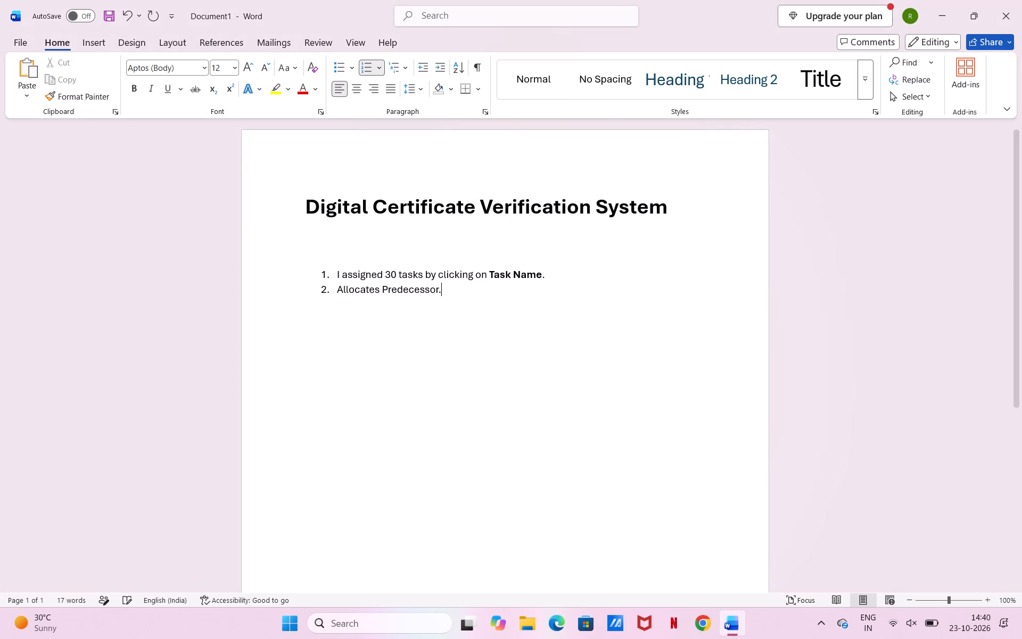
key("Return")
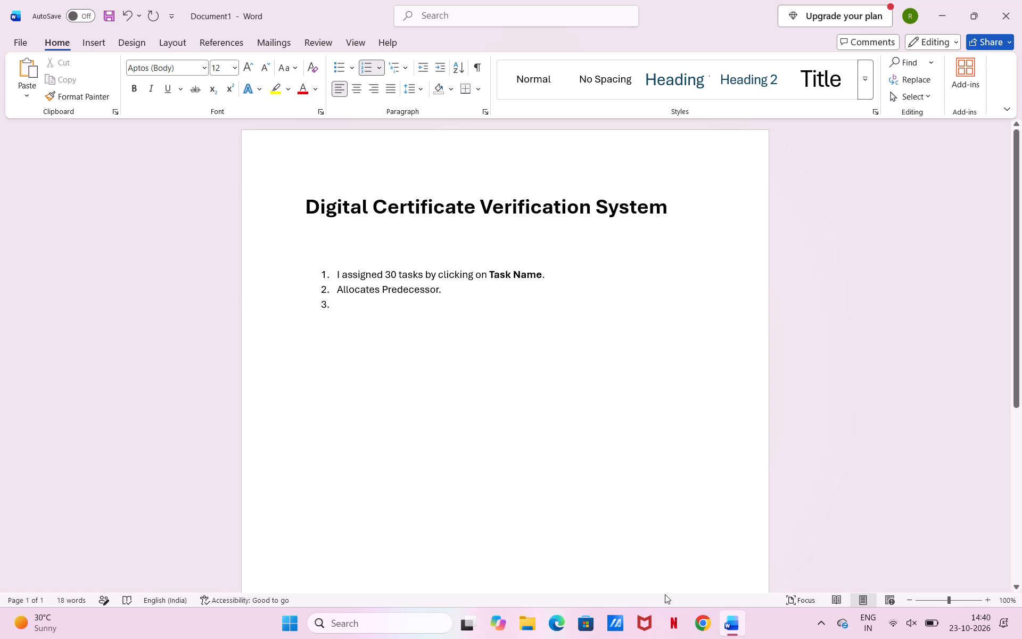
Look through the View commands of the INT416_CA2 plan in Microsoft Project, and return to the Word document.
left_click(946, 26)
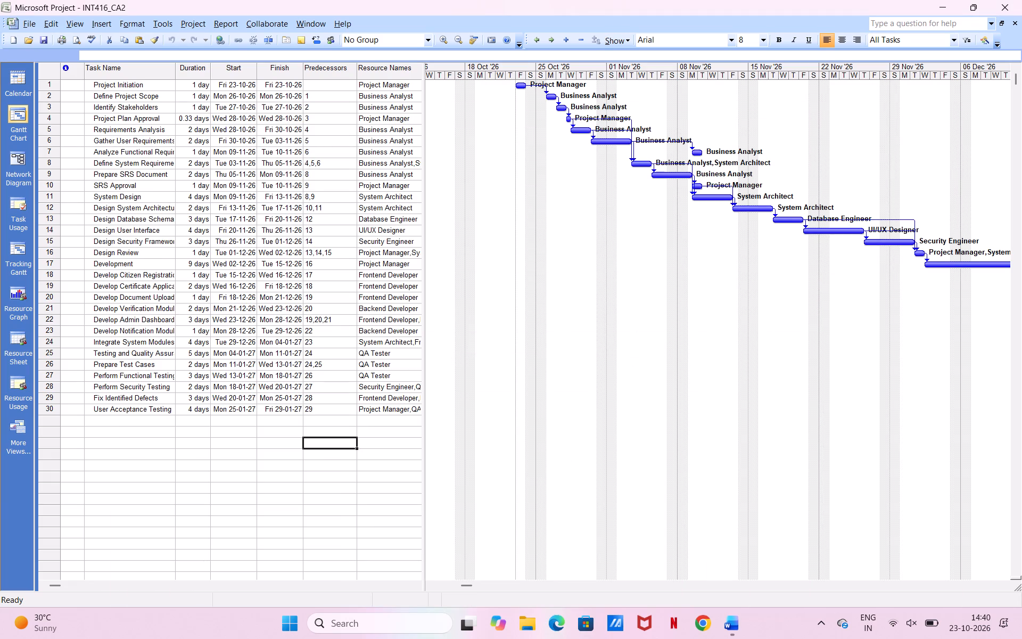
left_click(72, 24)
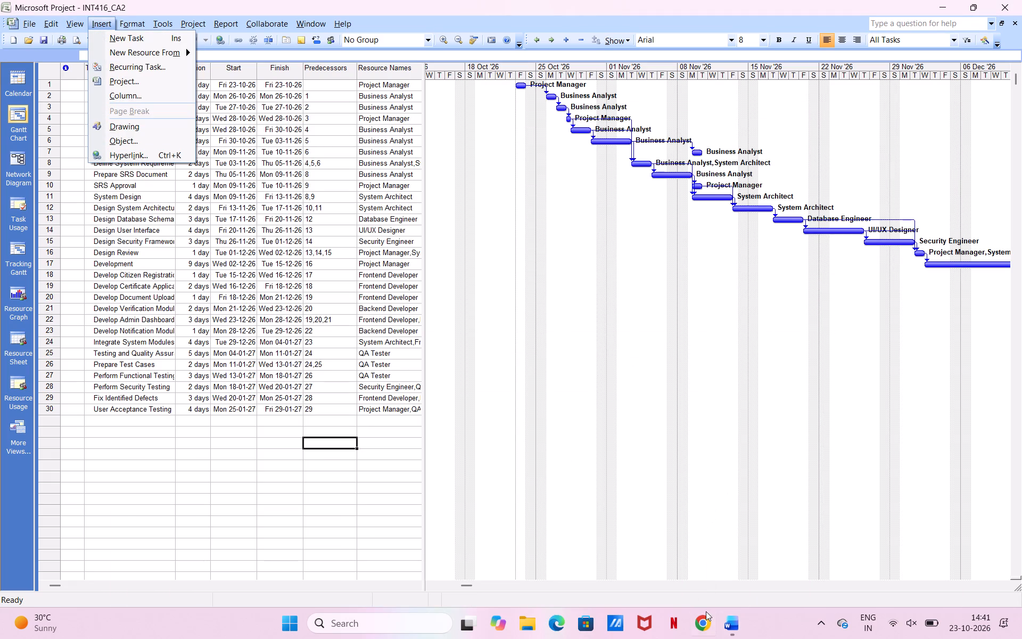
left_click(727, 624)
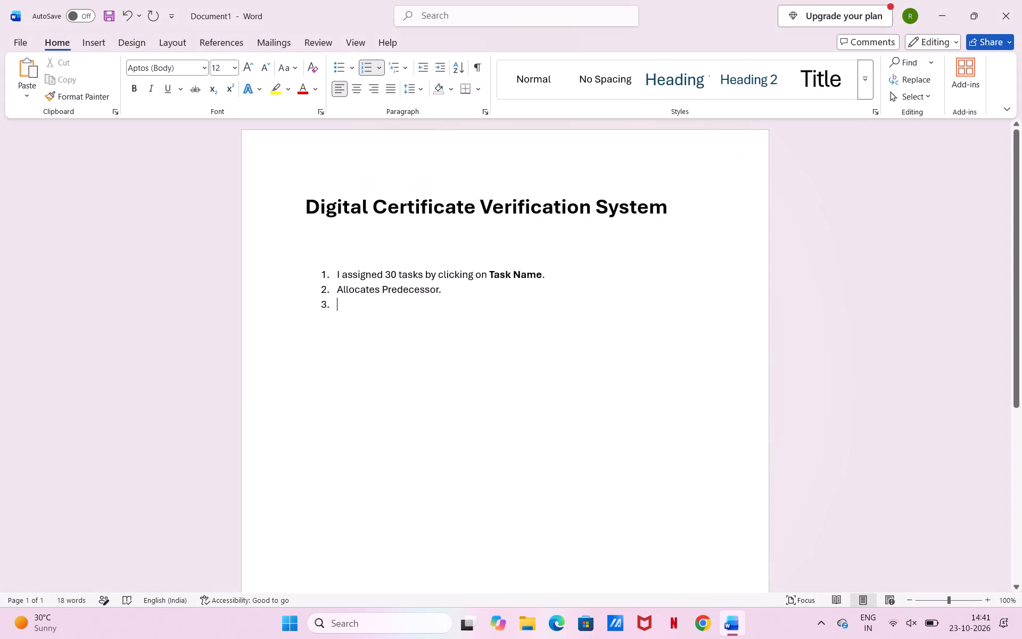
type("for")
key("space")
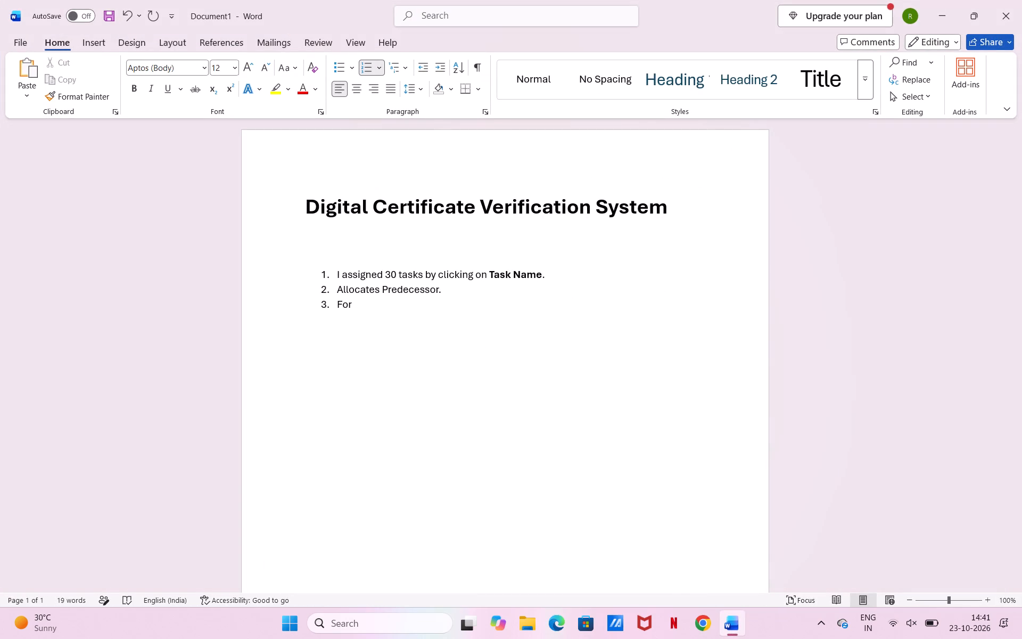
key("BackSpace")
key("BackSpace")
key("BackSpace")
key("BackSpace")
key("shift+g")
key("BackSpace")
Write item 3 of the numbered list as "Click on View -> Resource Sheet".
key("c")
key("BackSpace")
type("Click O")
key("BackSpace")
type("oin")
key("BackSpace")
key("BackSpace")
type("n View -")
key("shift+greater")
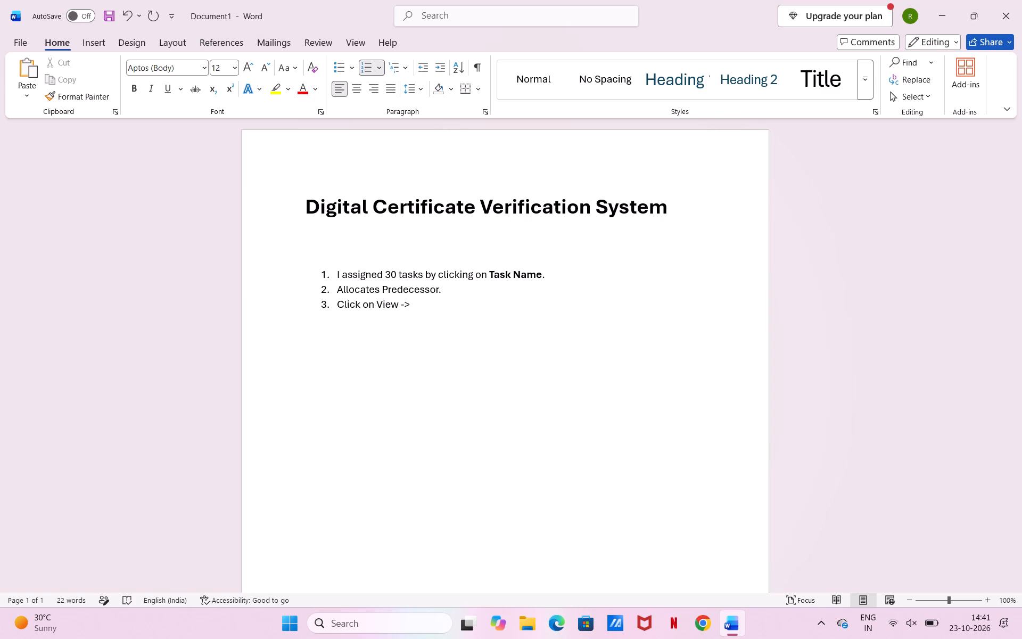
key("space")
type("Resou")
type("rce")
key("space")
type("Sheet")
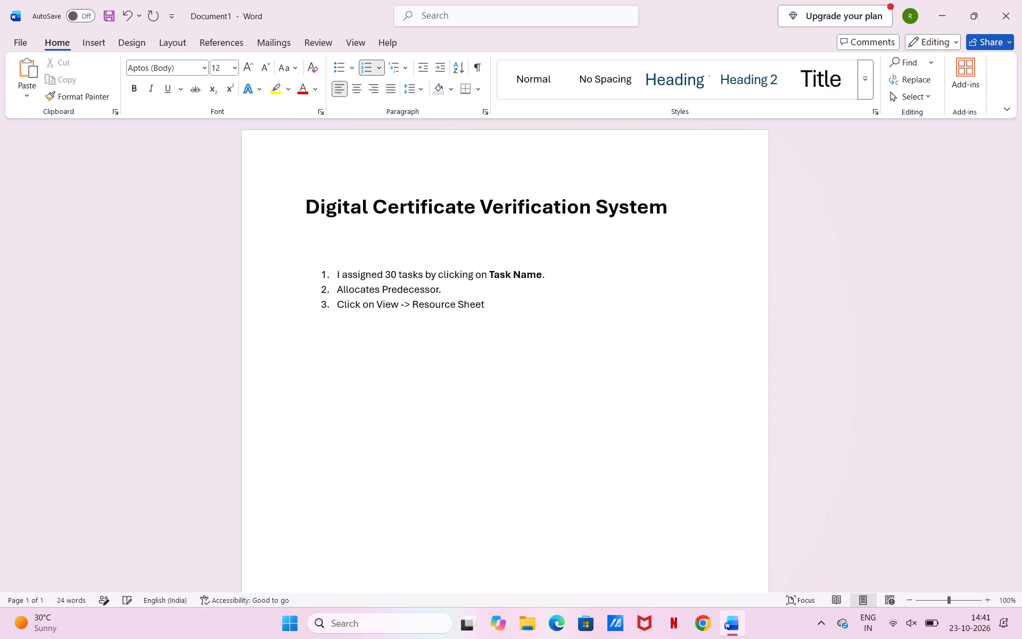
Add item 4 to the numbered list as "Assign the Resources" and start an empty item 5 below it.
key("Return")
type("Allocate the T")
key("BackSpace")
key("shift+r")
key("BackSpace")
key("BackSpace")
key("BackSpace")
key("BackSpace")
key("BackSpace")
key("BackSpace")
key("BackSpace")
key("BackSpace")
key("BackSpace")
key("BackSpace")
key("BackSpace")
key("BackSpace")
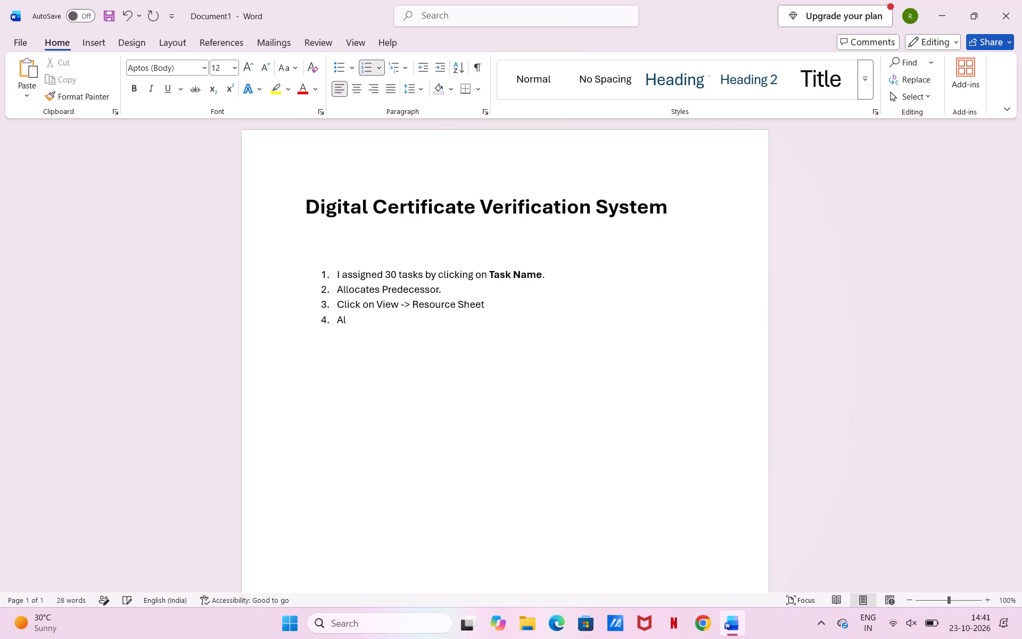
key("BackSpace")
type("ssi")
type("gn")
key("space")
type("the Resources")
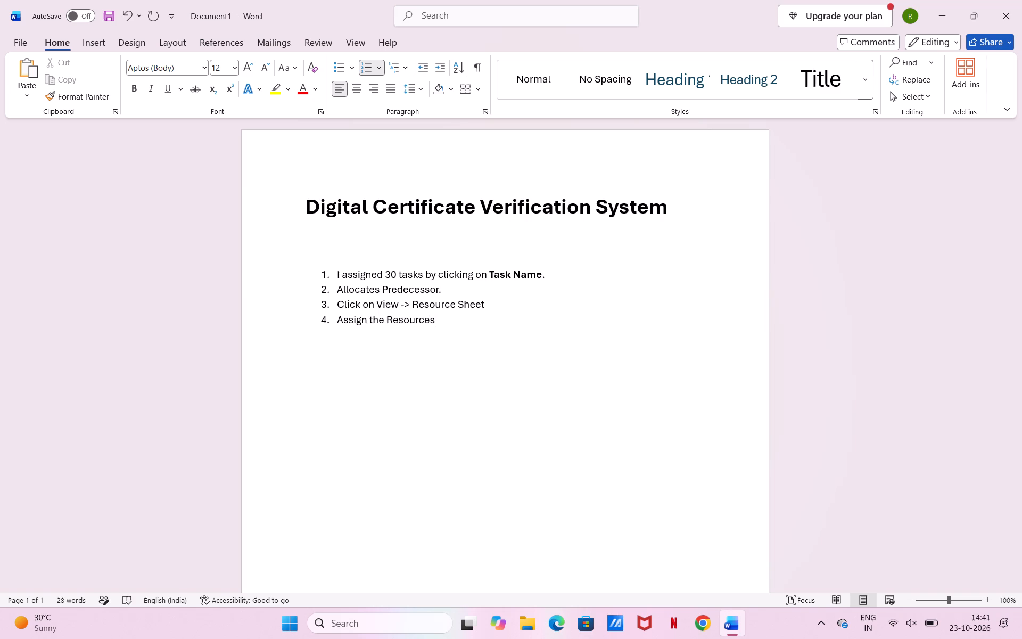
key("Return")
scroll(449, 415, "left", 1)
Switch to the INT416_CA2 plan in Microsoft Project to check its Resource Sheet view, and return to the Word document.
left_click(937, 20)
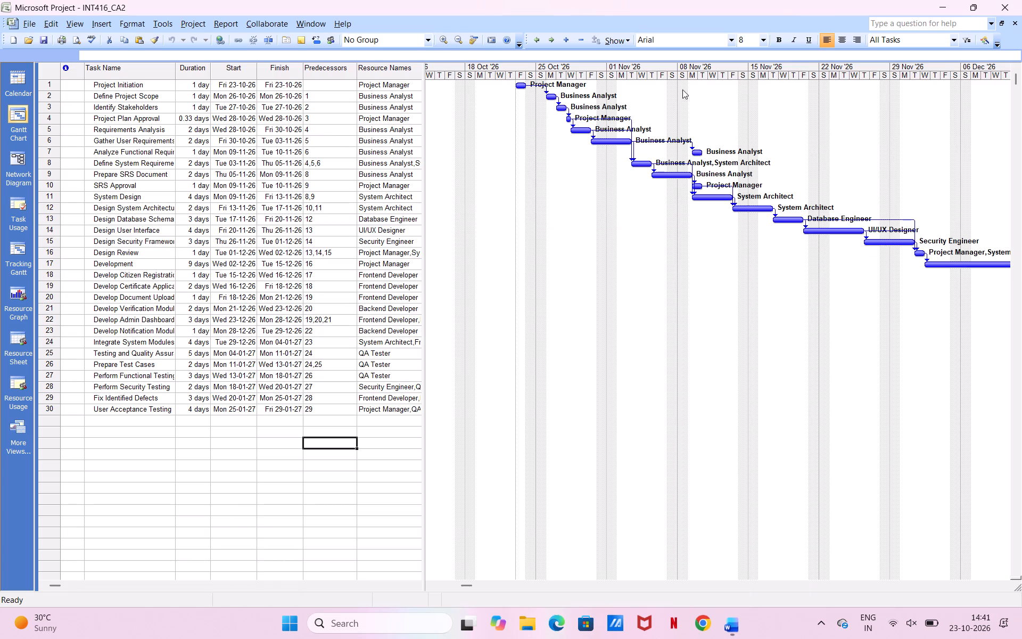
left_click(83, 23)
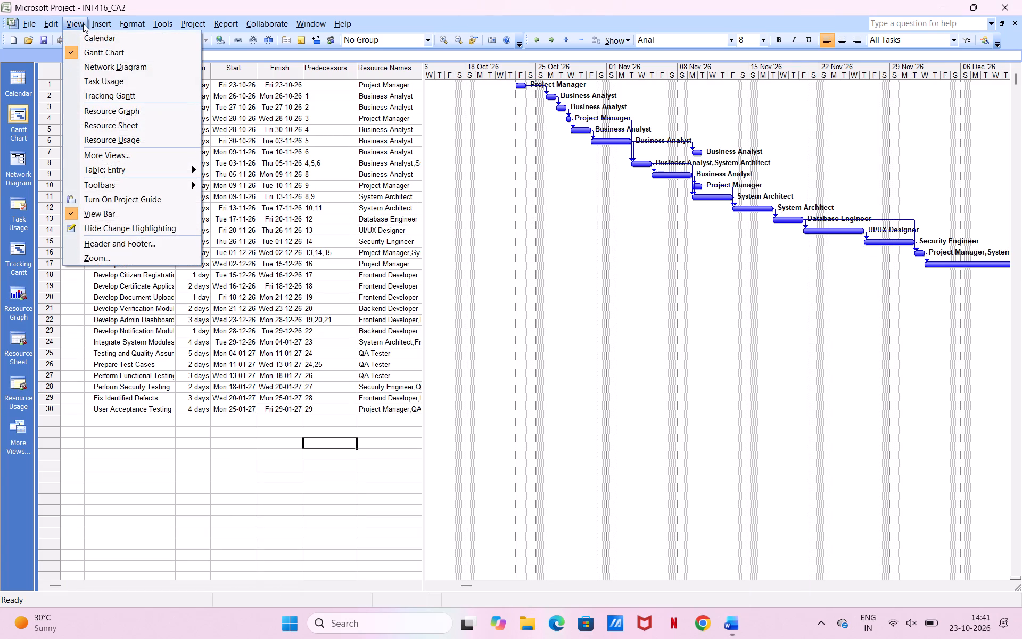
left_click(121, 121)
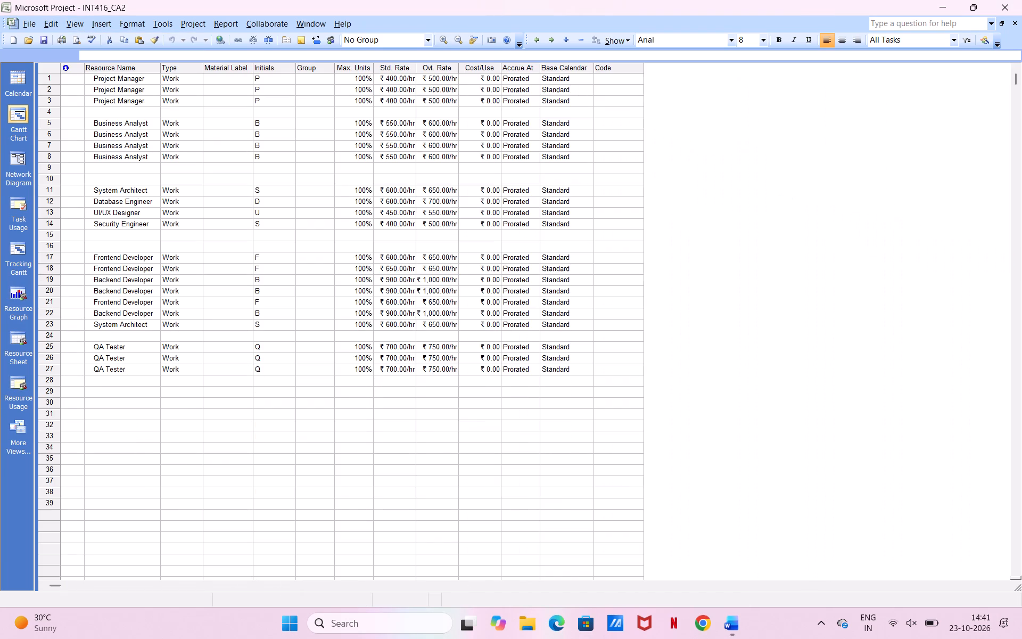
left_click(253, 318)
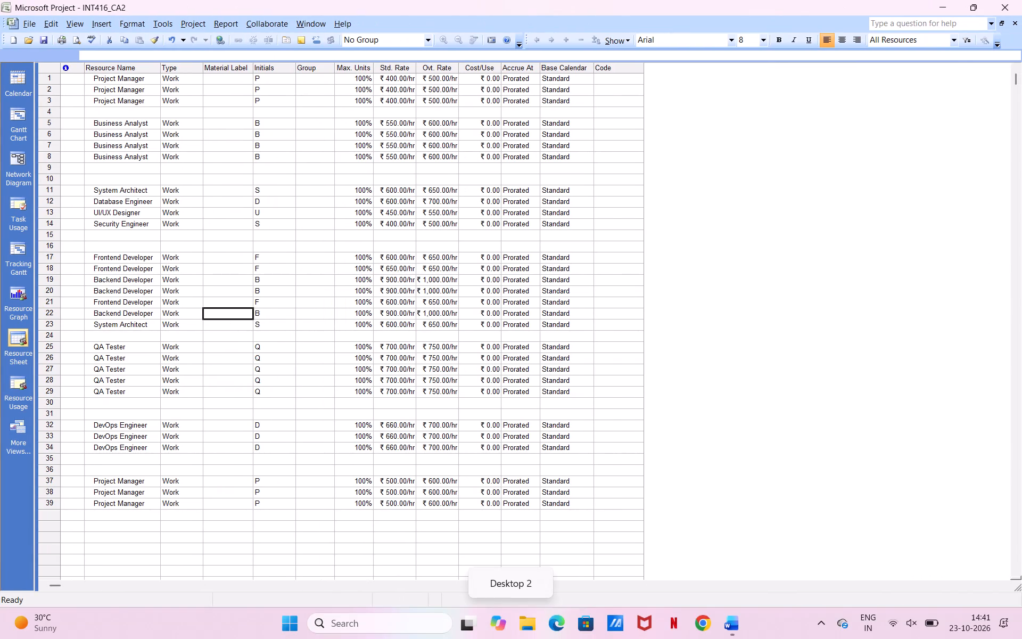
left_click(724, 577)
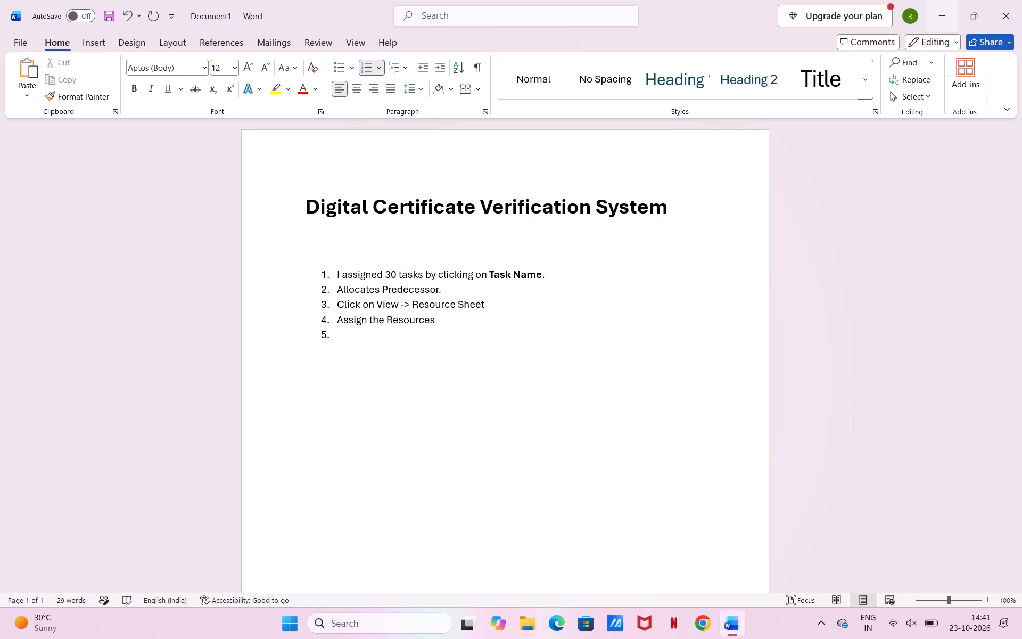
Reword item 4 of the numbered list as "Enter the Resources name".
left_click(367, 318)
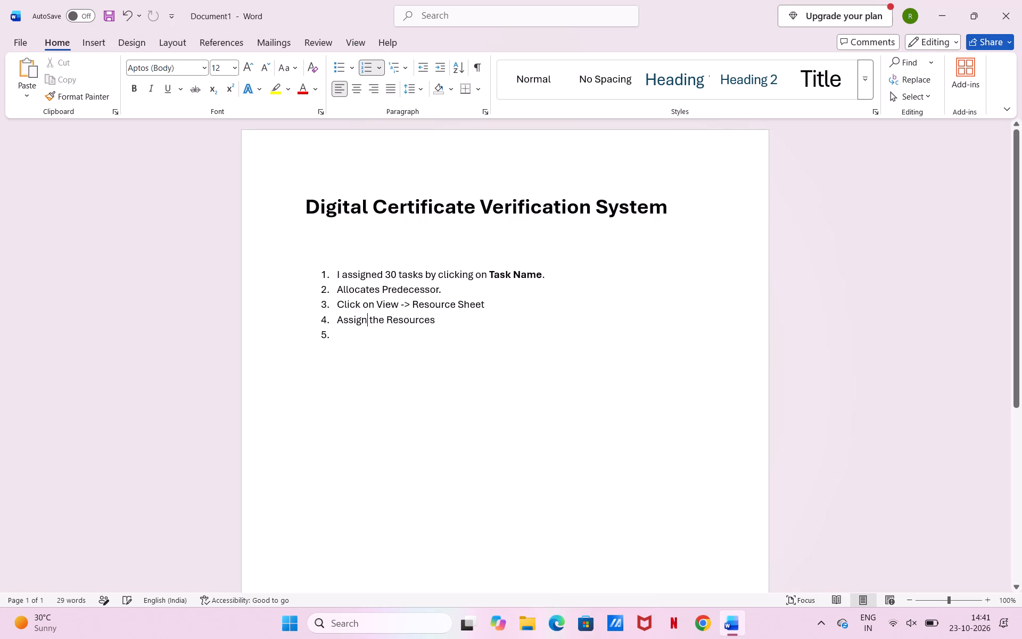
key("BackSpace")
key("BackSpace")
key("BackSpace")
key("BackSpace")
key("BackSpace")
key("BackSpace")
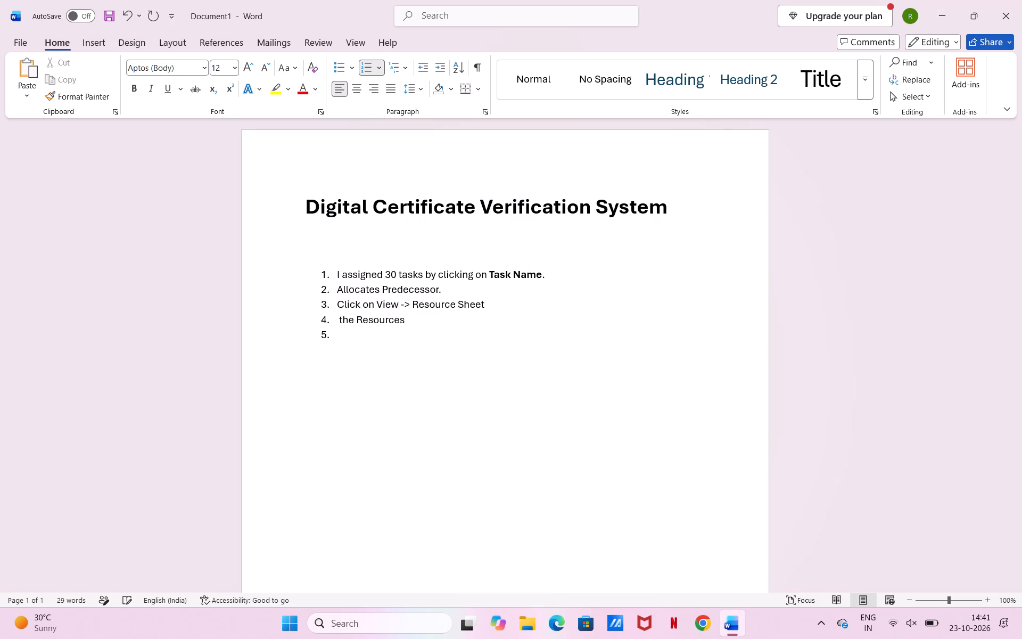
type("Enter")
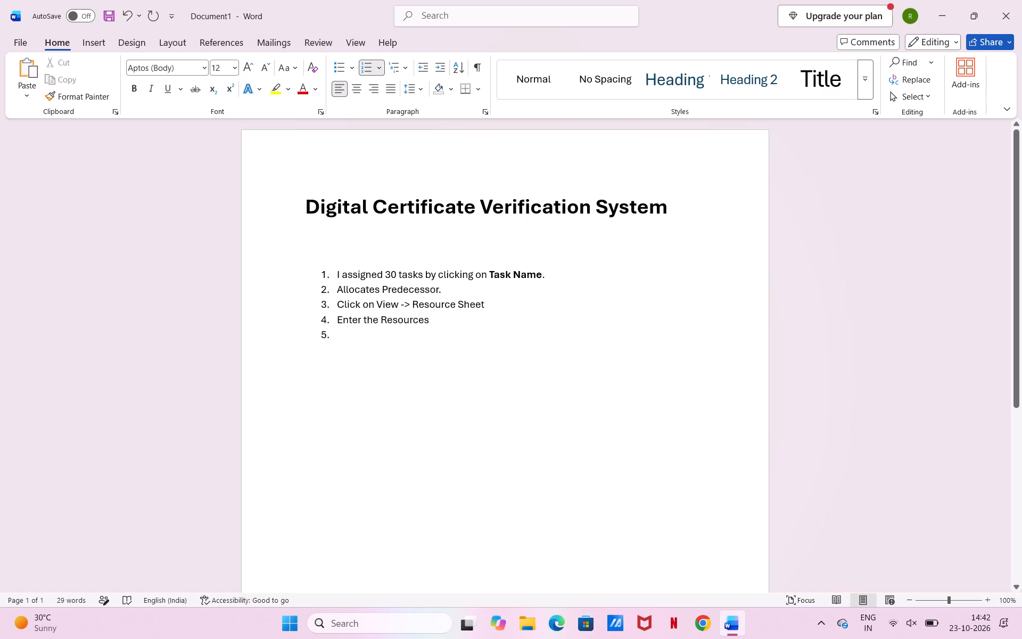
left_click(440, 323)
key("space")
type("name")
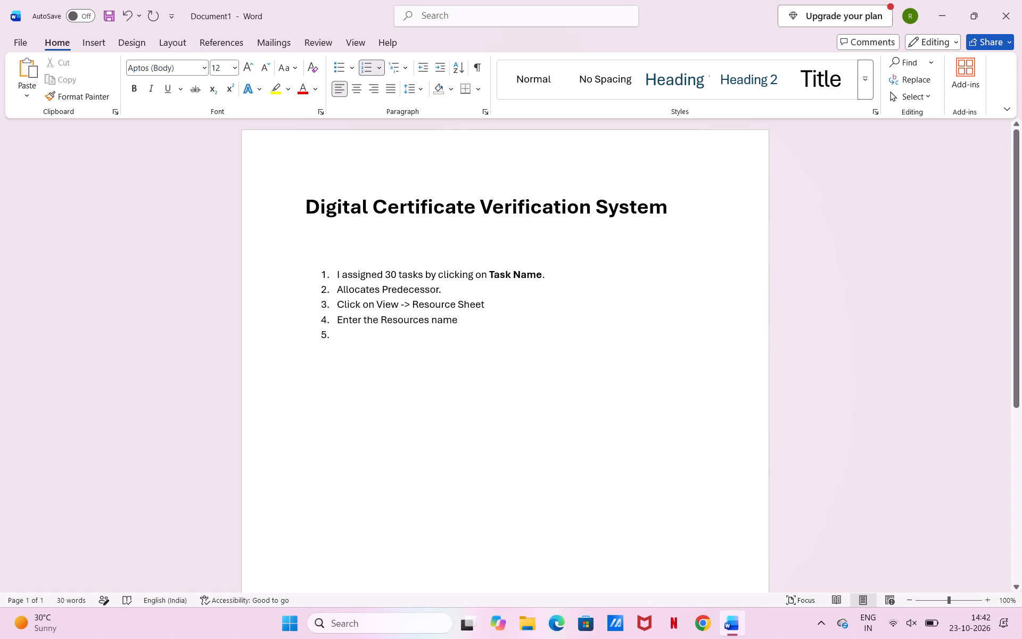
Write item 5 of the numbered list as "Assign Std. Cost".
left_click(360, 330)
type("Assign")
key("space")
type("Co")
key("BackSpace")
key("BackSpace")
type("Std. COst")
key("BackSpace")
key("BackSpace")
key("BackSpace")
type("ost")
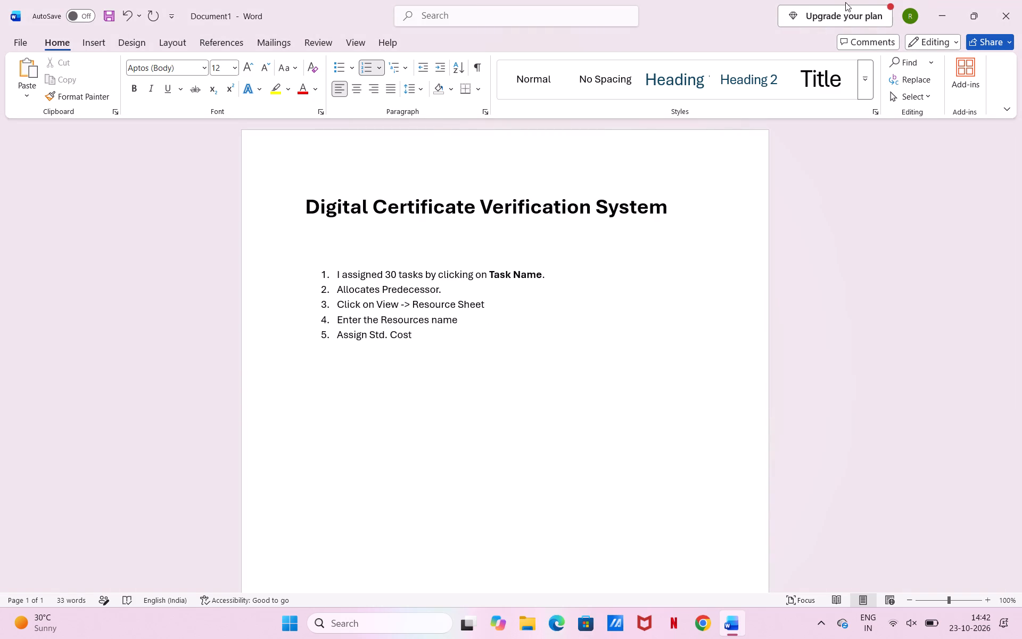
Check the rate column names in the Microsoft Project resource sheet, and append "and Ovt. rate" to item 5 in Word.
left_click(939, 12)
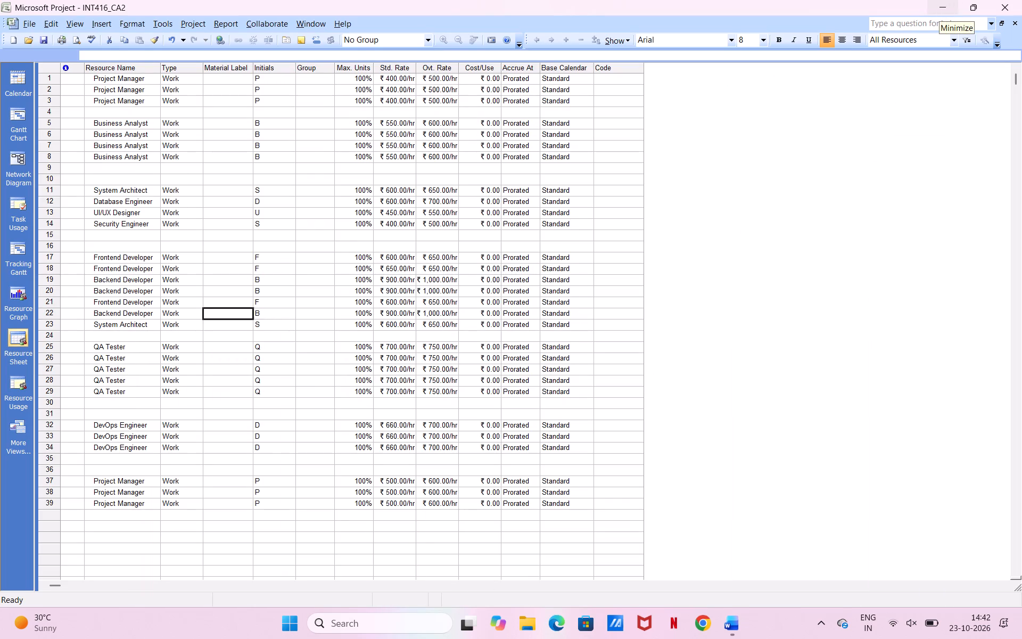
left_click(727, 624)
key("space")
type("and Ov")
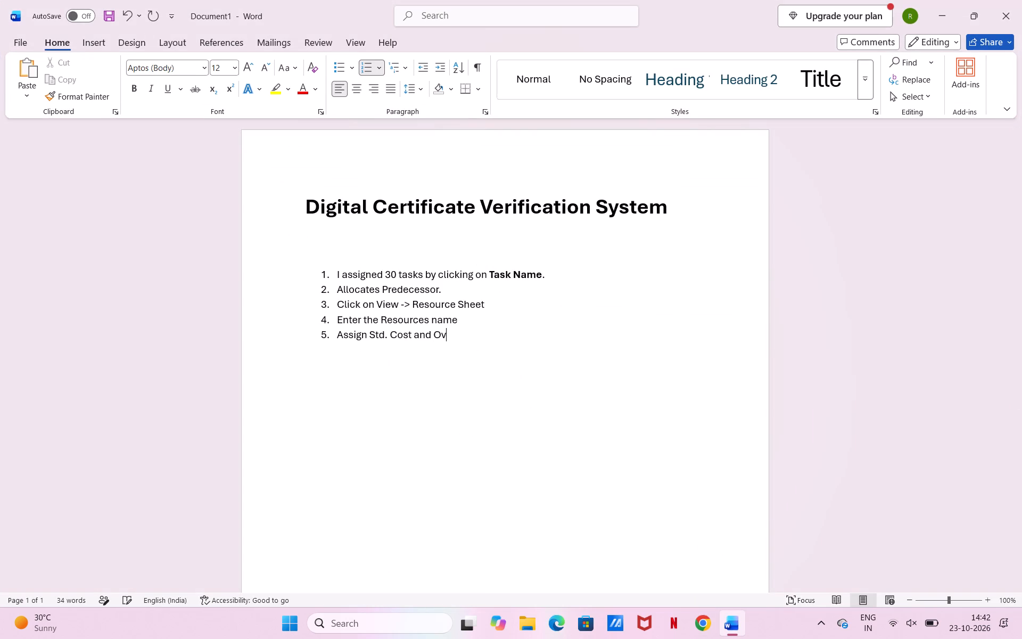
type("t. r")
type("ate")
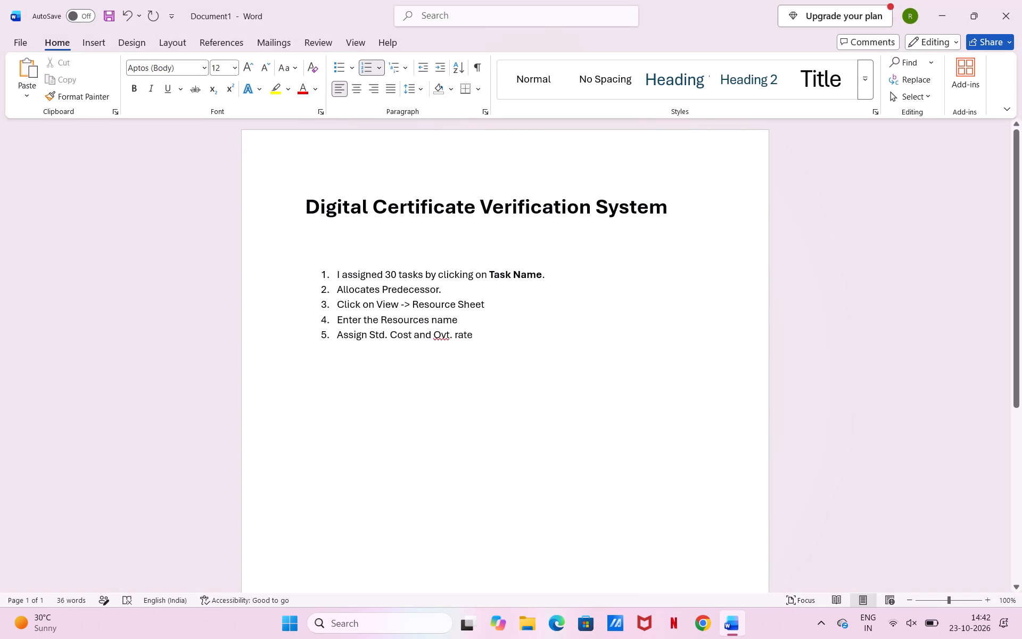
Replace the word "Cost" with "rate" after "Std." in item 5.
left_click(410, 336)
key("BackSpace")
key("BackSpace")
key("BackSpace")
key("BackSpace")
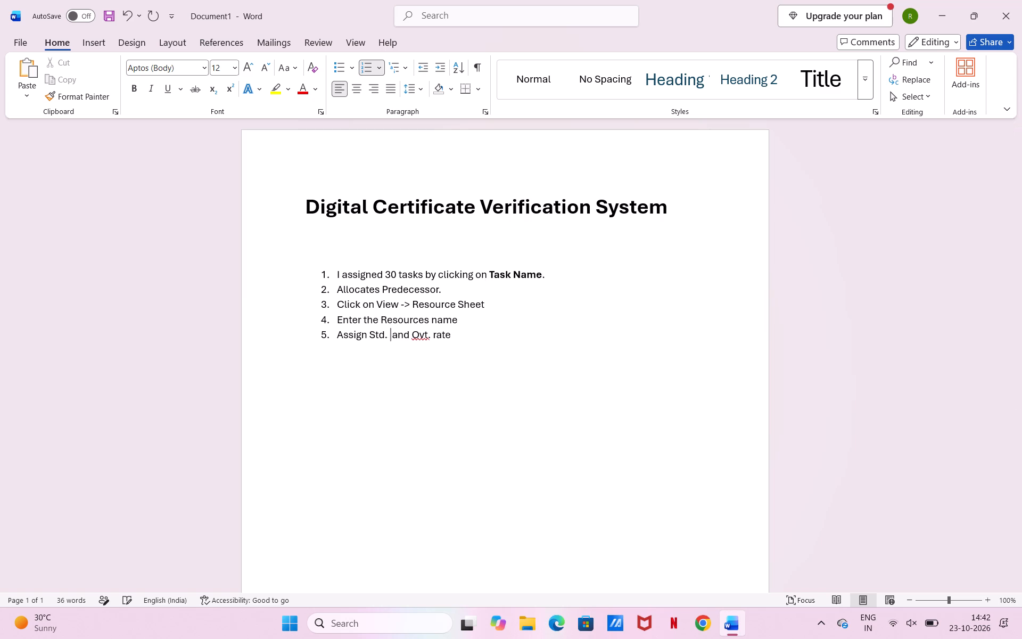
key("t")
key("BackSpace")
type("rate")
Insert "cost =" between "Assign" and "Std. rate" in item 5, and start an empty item 6 below it.
left_click(367, 332)
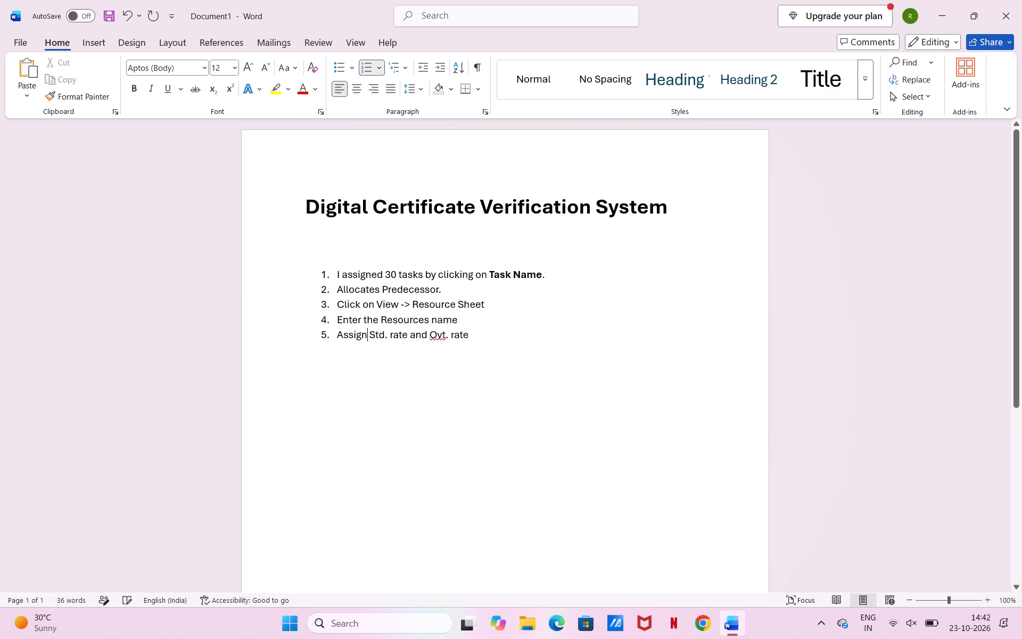
type("cose")
key("BackSpace")
key("BackSpace")
key("BackSpace")
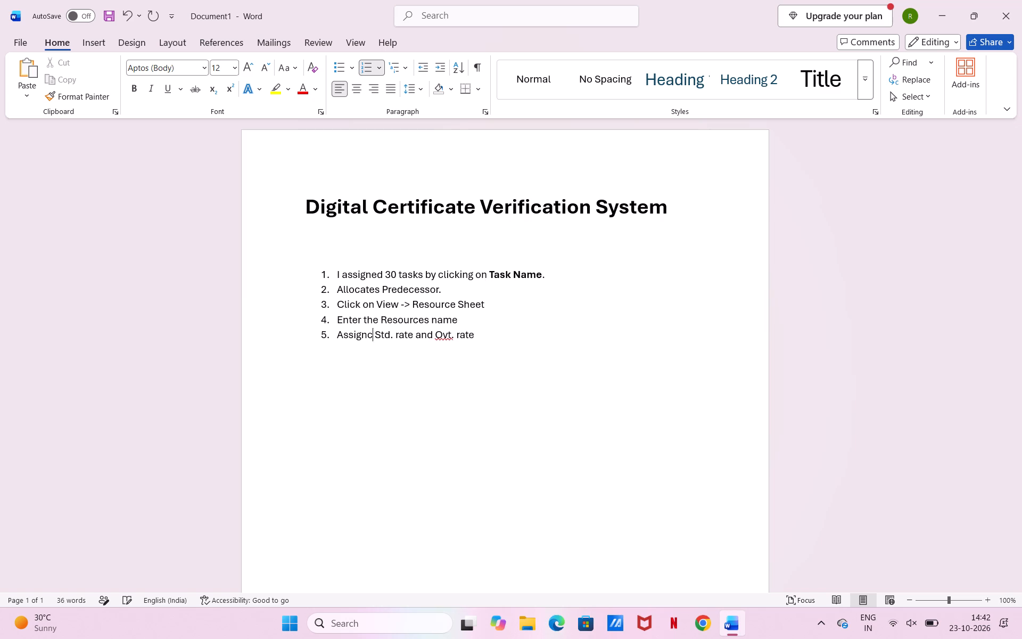
key("BackSpace")
key("space")
type("cost -")
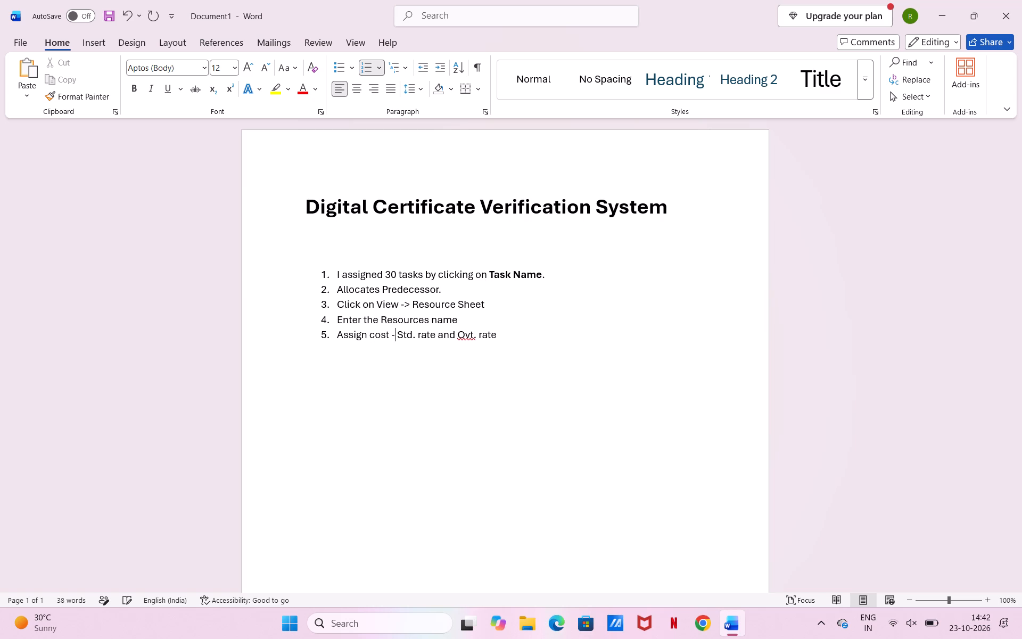
key("BackSpace")
type("=")
key("space")
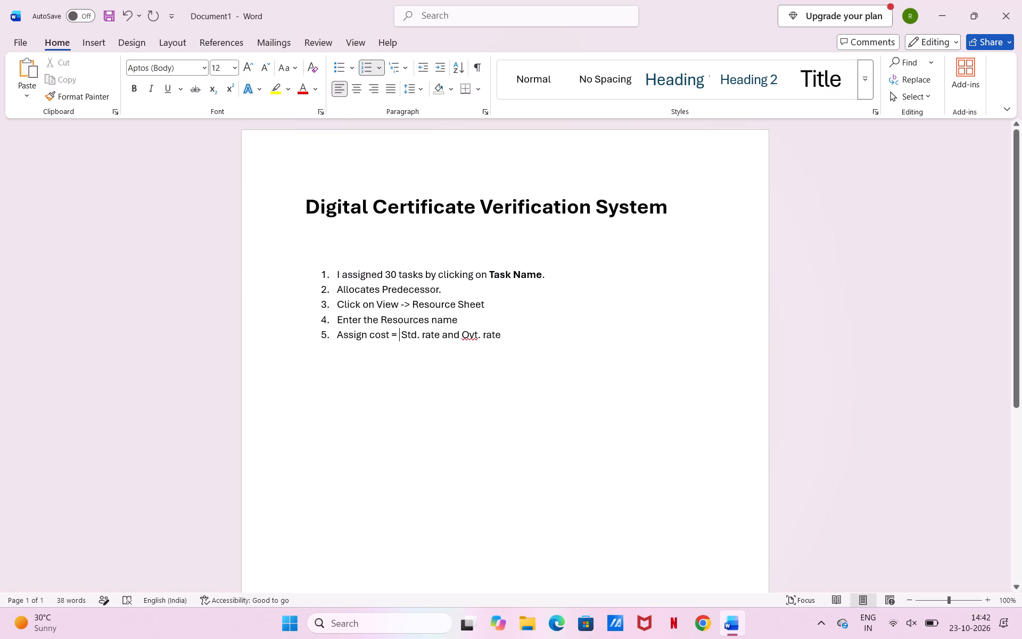
left_click(514, 335)
key("Return")
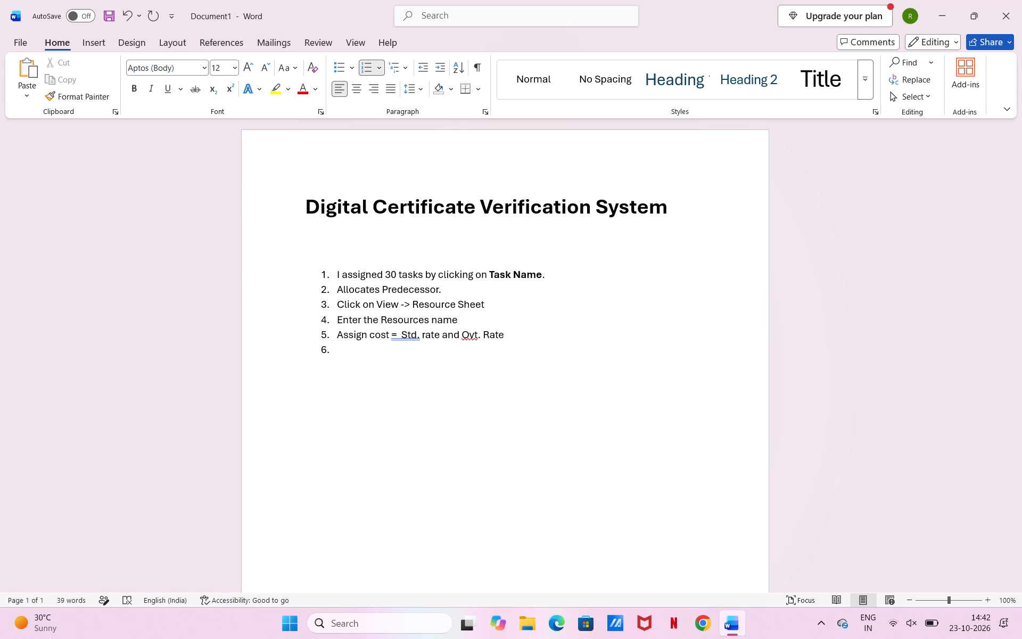
Switch to the INT416_CA2 plan in Microsoft Project, look over its resource sheet and Gantt Chart, and return to the Word document.
left_click(937, 18)
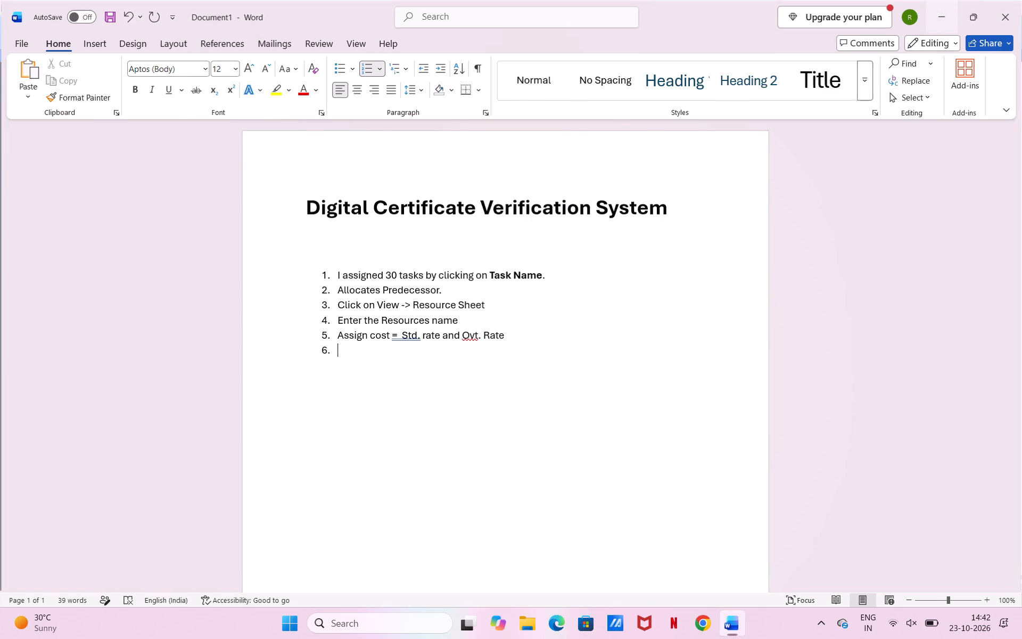
scroll(514, 257, "up", 1)
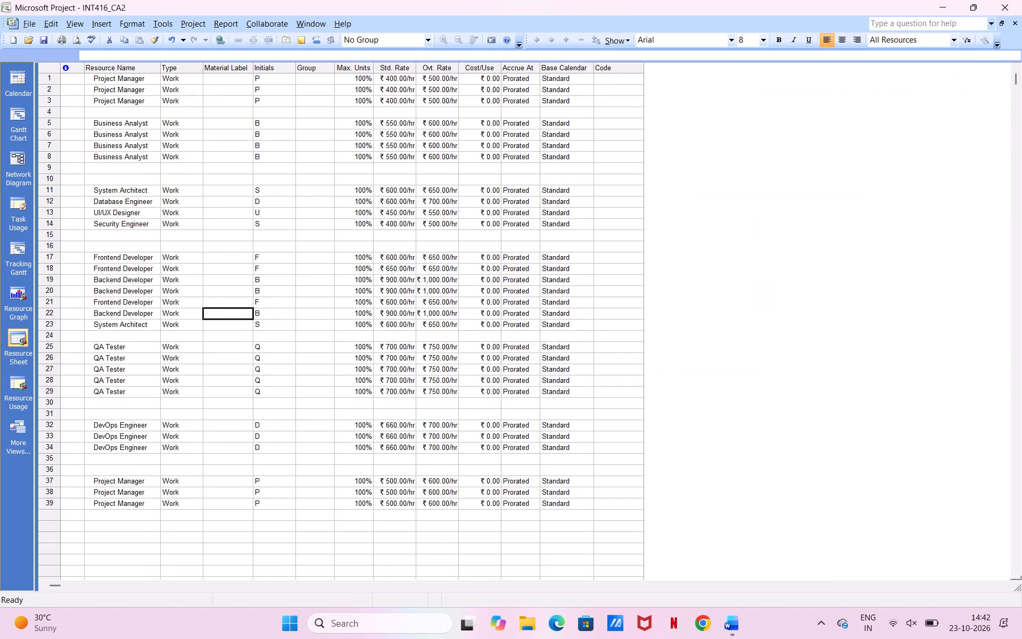
scroll(514, 257, "up", 1)
left_click(76, 21)
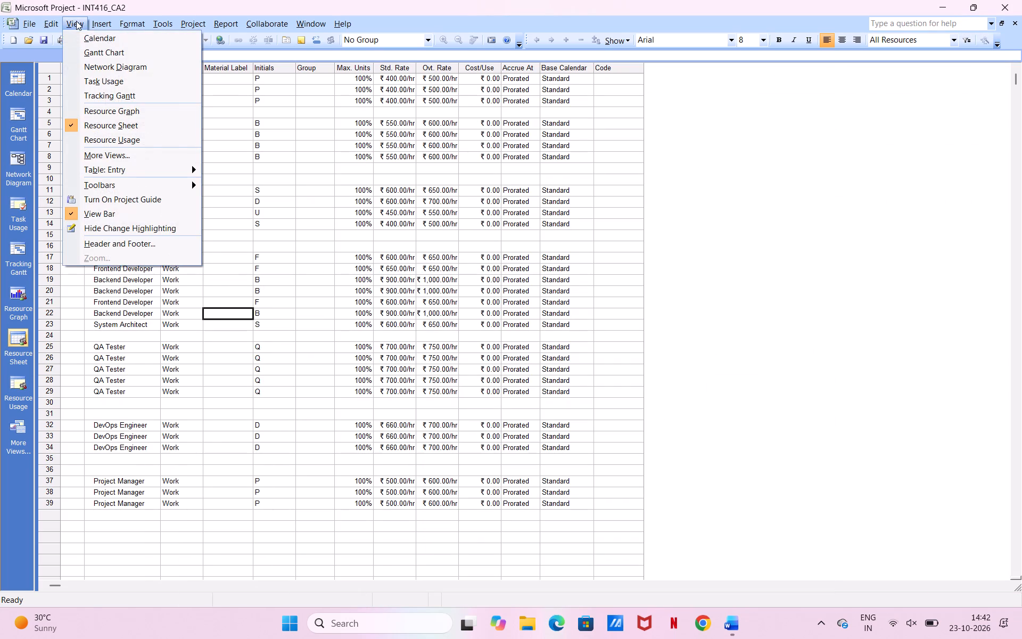
left_click(91, 52)
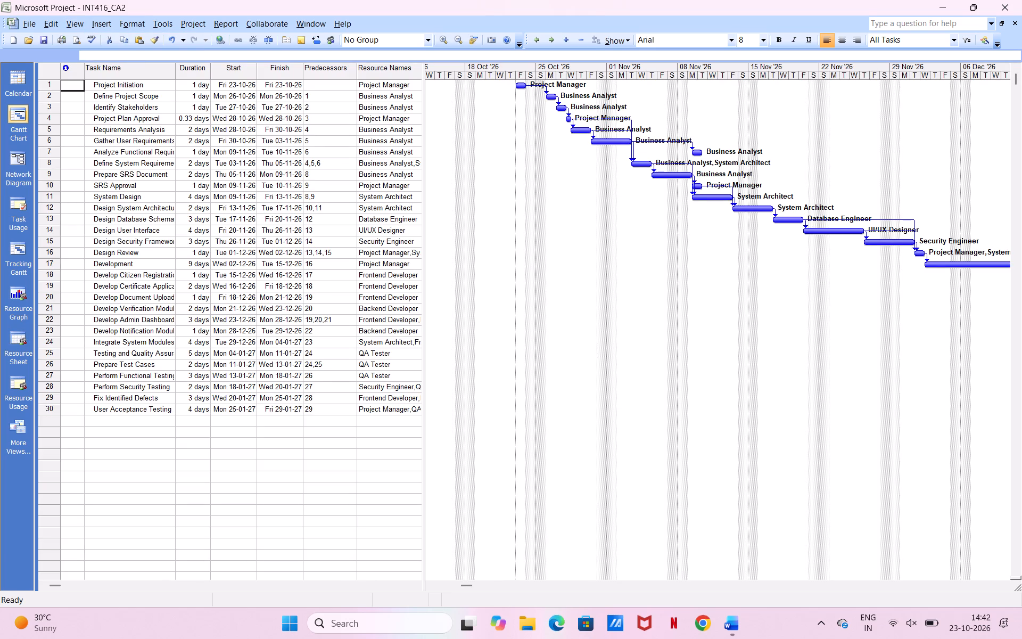
left_click(947, 9)
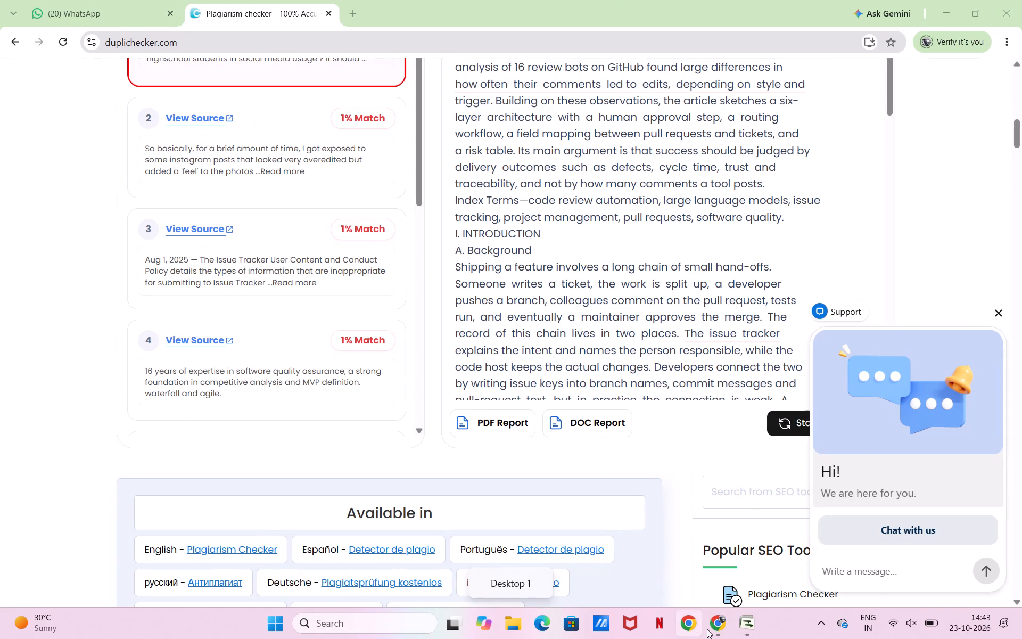
left_click(737, 613)
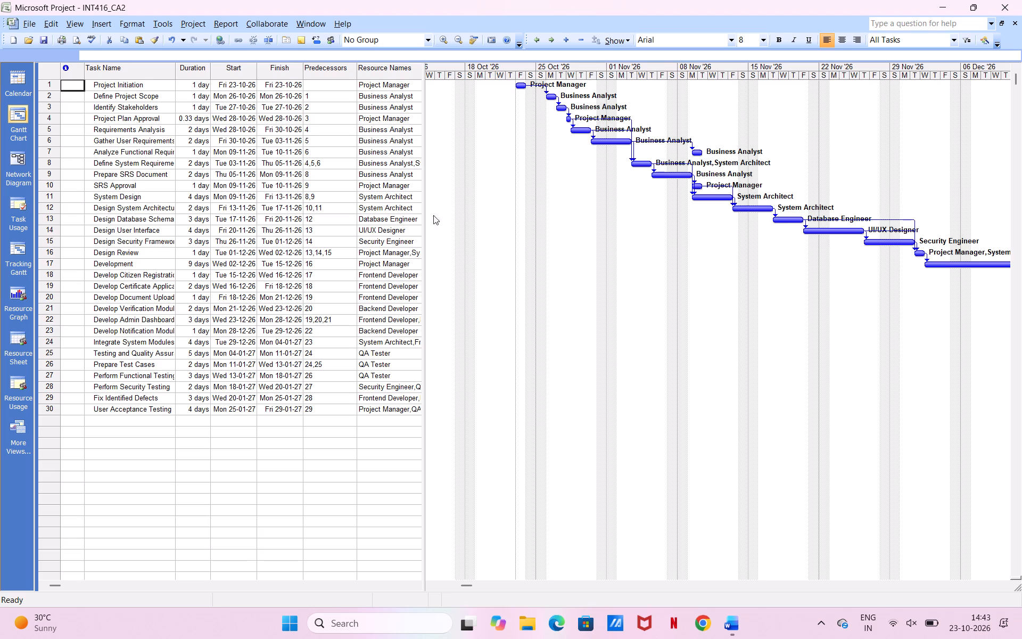
left_click(730, 622)
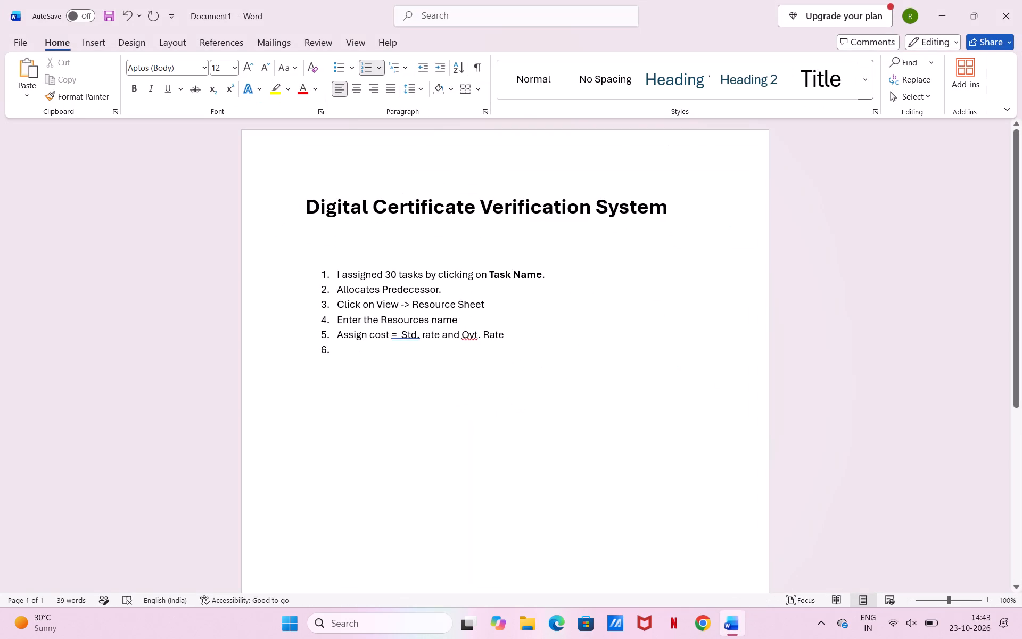
Begin item 6 of the numbered list with "Go to Gantt Chart ->".
type("Go to Gantt Cja")
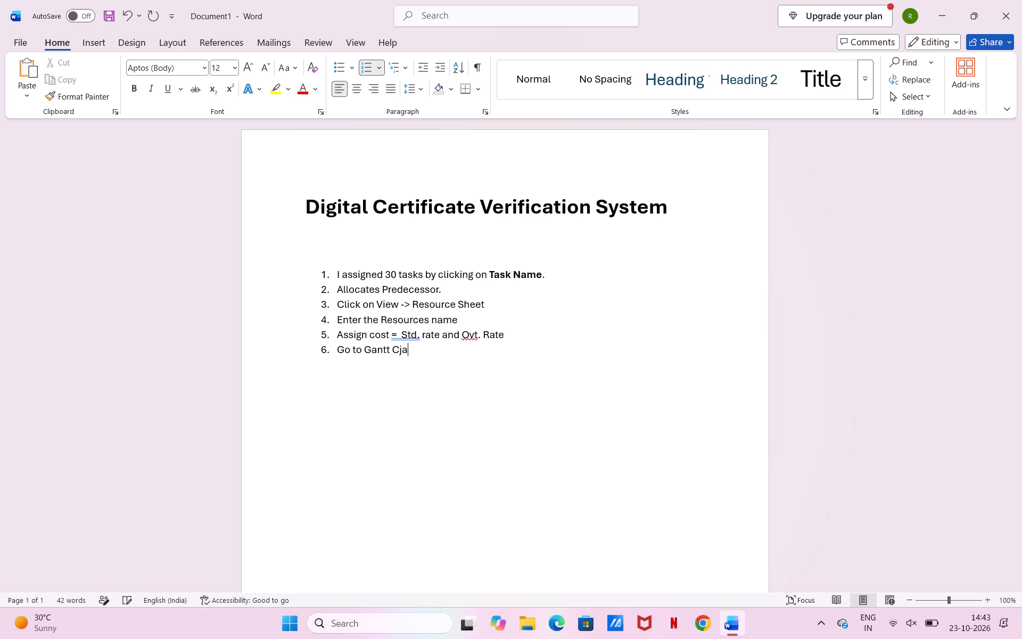
key("BackSpace")
key("BackSpace")
type("hart")
key("space")
type("-")
type(">")
key("space")
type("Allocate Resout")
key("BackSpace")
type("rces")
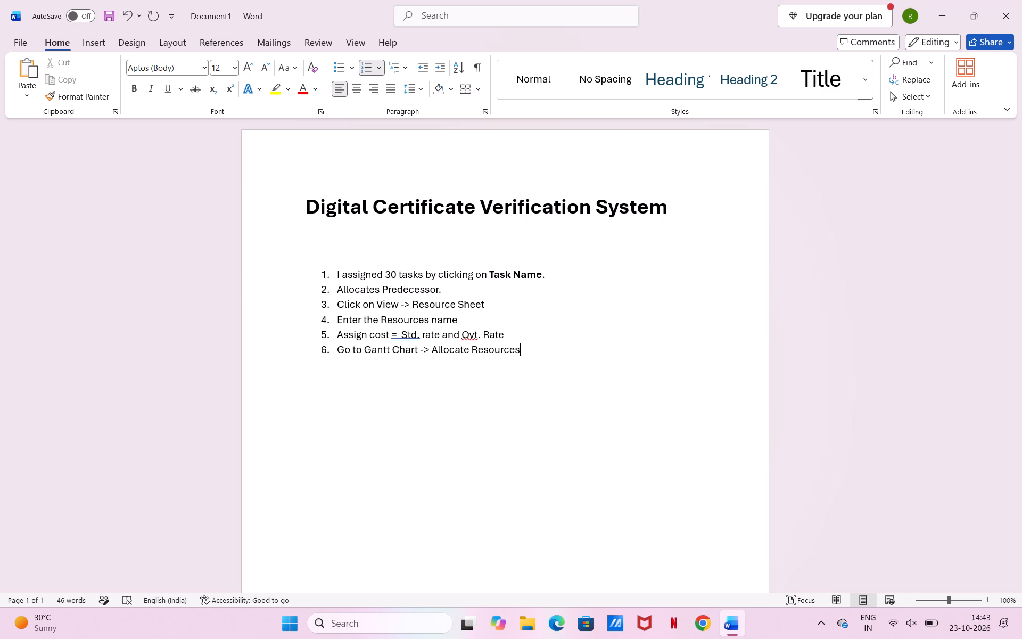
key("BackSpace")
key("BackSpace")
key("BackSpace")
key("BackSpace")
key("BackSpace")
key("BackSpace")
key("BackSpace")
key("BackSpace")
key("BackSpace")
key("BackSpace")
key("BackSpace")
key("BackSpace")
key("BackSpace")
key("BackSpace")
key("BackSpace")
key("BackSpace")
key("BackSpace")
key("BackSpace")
Complete item 6 with "Assign Resources to Project activities" after the arrow, and start an empty item 7.
type("Assign Resources")
key("space")
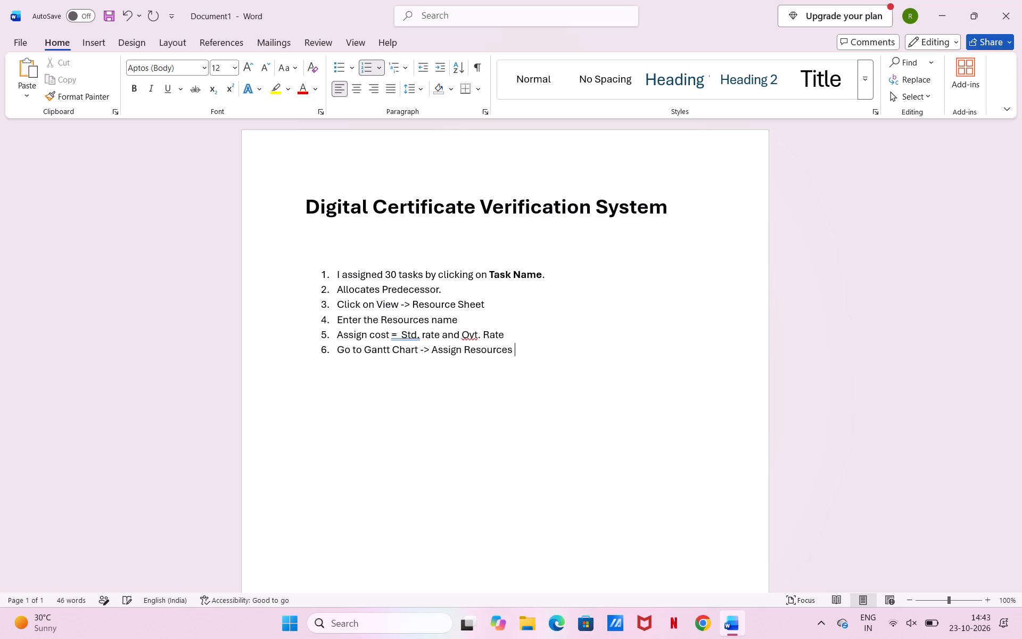
type("to")
key("space")
type("Project activite")
key("BackSpace")
type("ies")
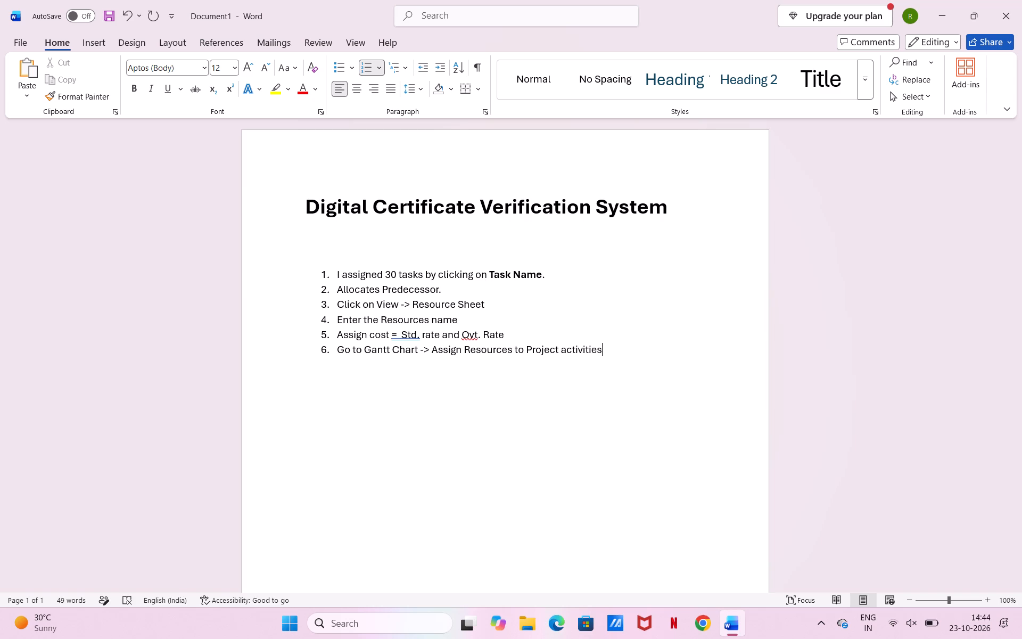
key("Return")
Switch to the INT416_CA2 plan in Microsoft Project and show its Resource Usage view.
left_click(939, 13)
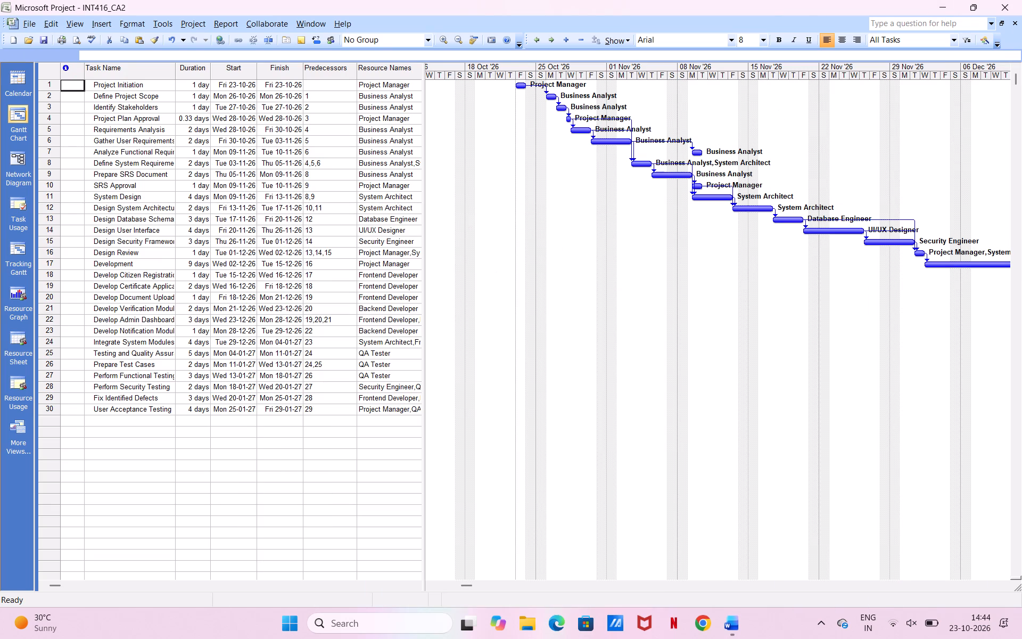
left_click(67, 27)
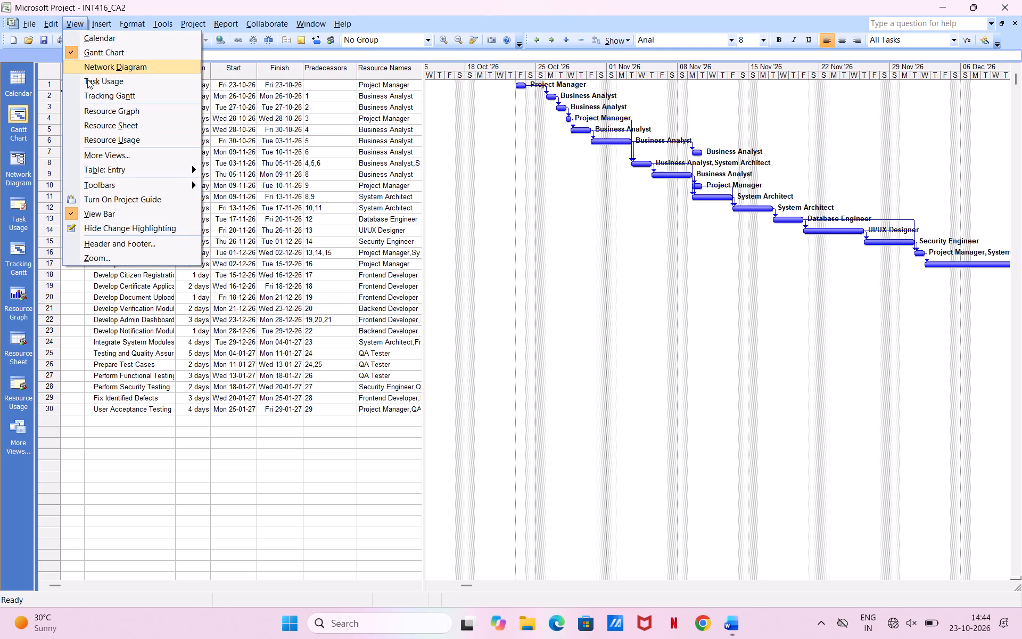
left_click(108, 139)
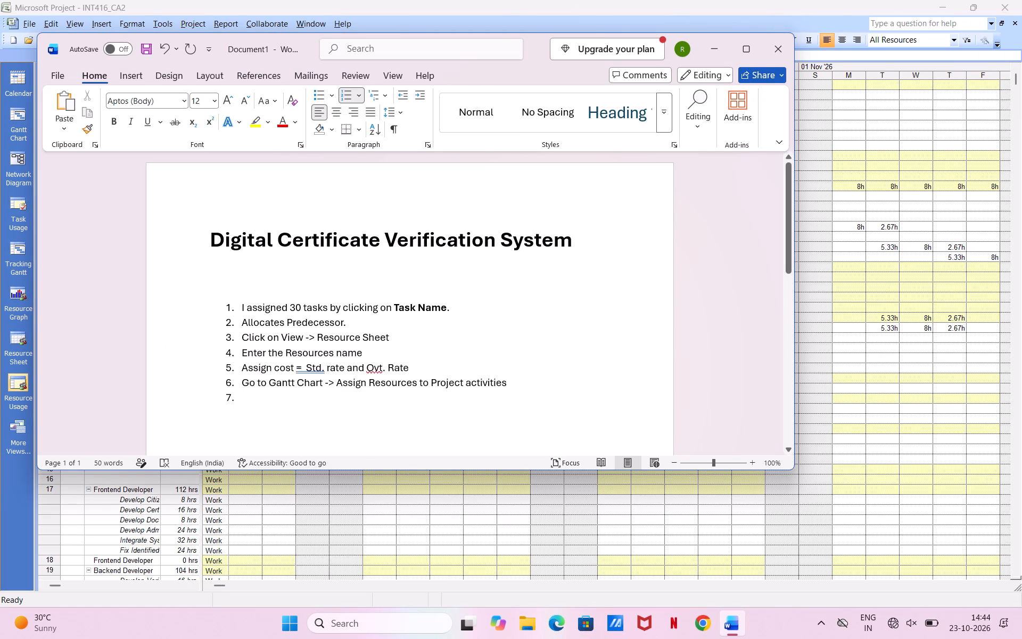
Write "View -> Resource Usage" as item 7 in the Word document, and start an empty item 8.
type("View -> Resource Usage")
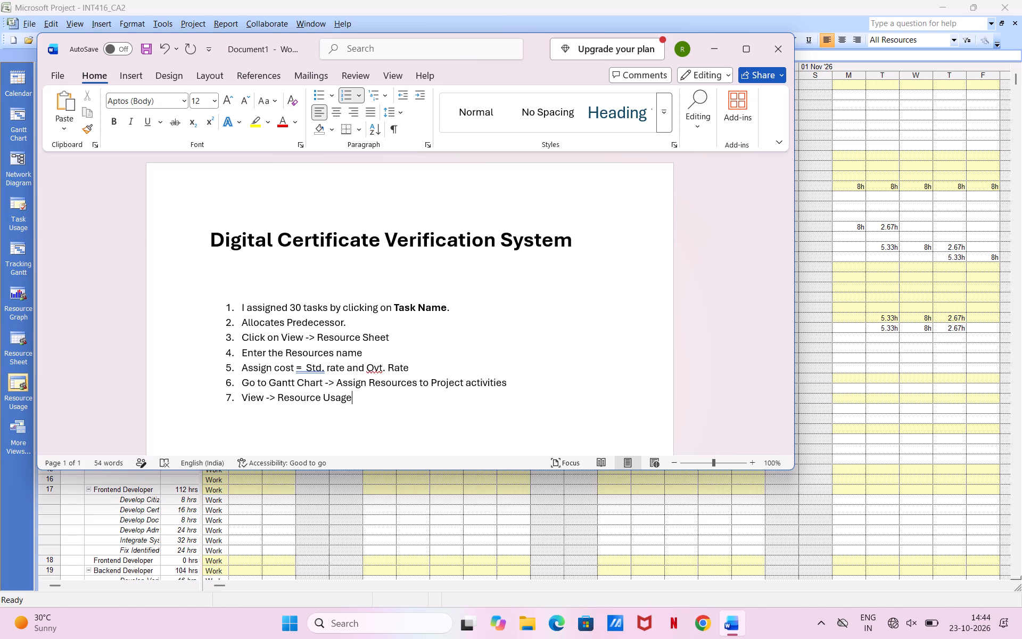
key("Return")
Write "In Resource Usage, Check Overallocations" as item 8 of the list.
key("c")
key("BackSpace")
type("Ch")
key("BackSpace")
key("BackSpace")
type("In Resource Usage")
key("space")
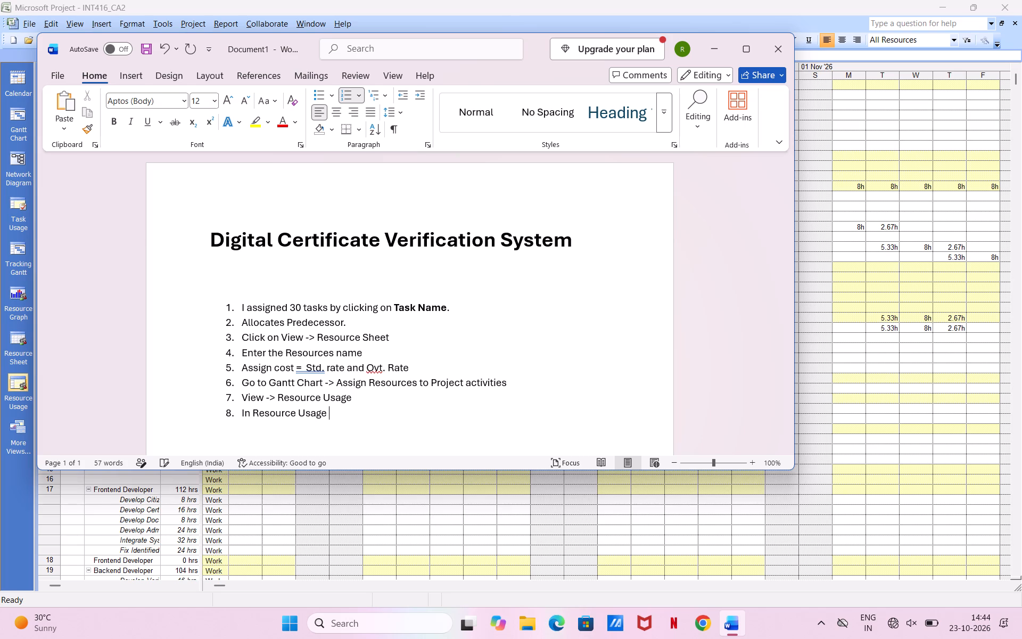
key("BackSpace")
type(", Check Ovel")
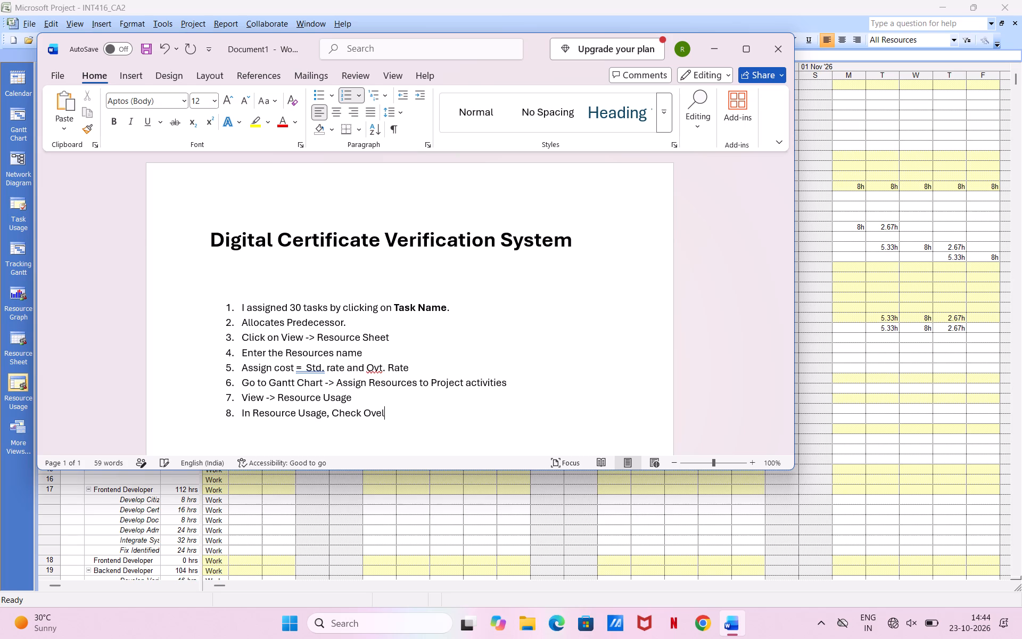
key("BackSpace")
type("rallocat")
type("ions")
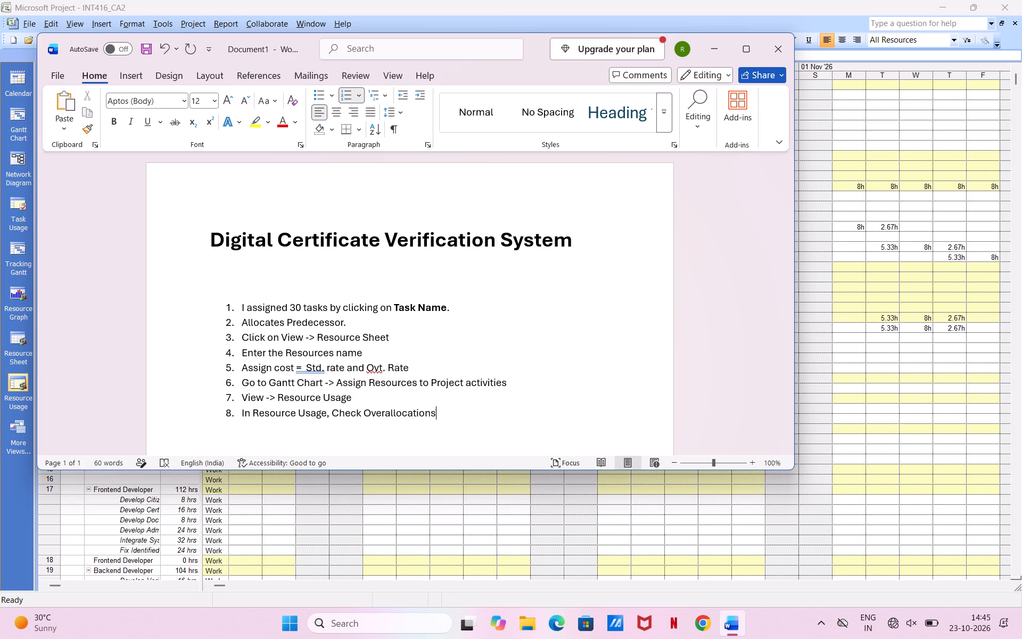
Continue item 8 with ". If there is any Overallocation, Level".
type(". If there is any Overallocation")
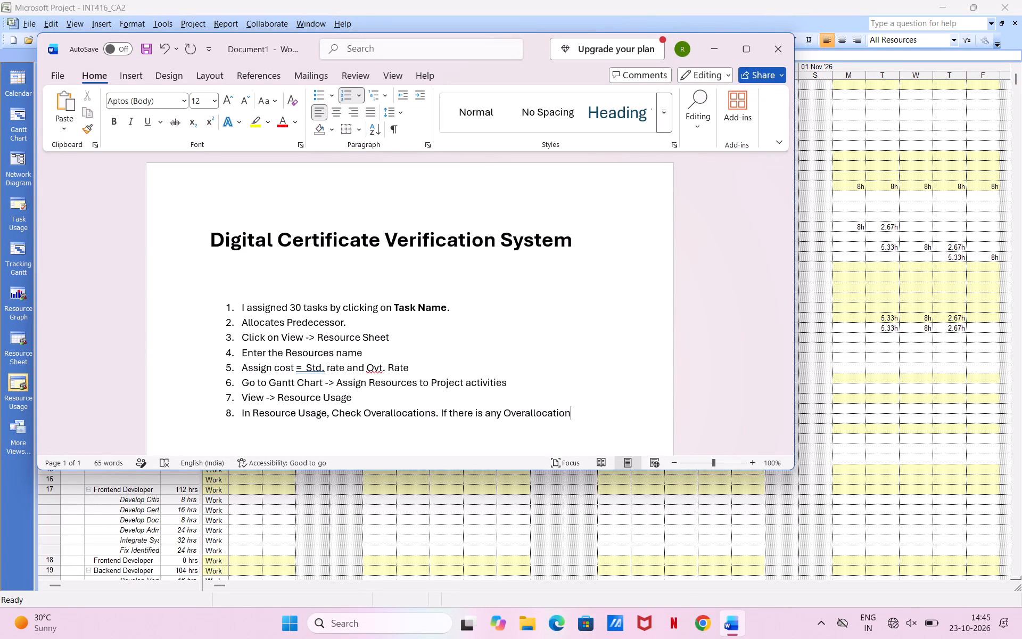
type(", Level")
key("space")
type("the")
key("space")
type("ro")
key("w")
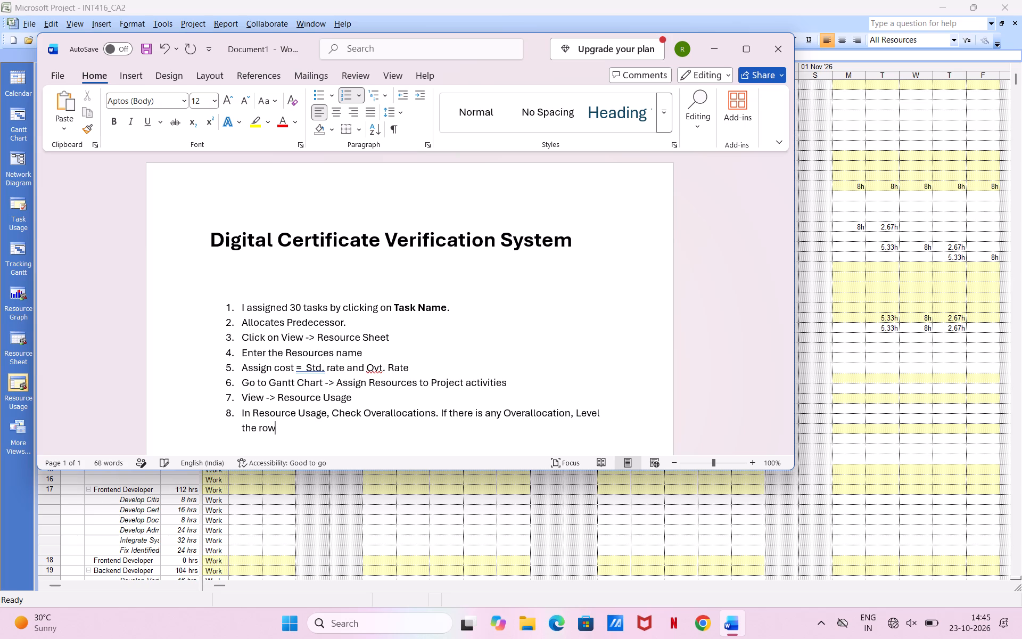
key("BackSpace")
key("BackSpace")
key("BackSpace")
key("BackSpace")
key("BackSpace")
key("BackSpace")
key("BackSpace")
End the item 8 sentence with "It." and add an empty pair of parentheses, placing the cursor between them.
type("It")
key("period")
key("space")
type("(")
key("shift+parenright")
key("Left")
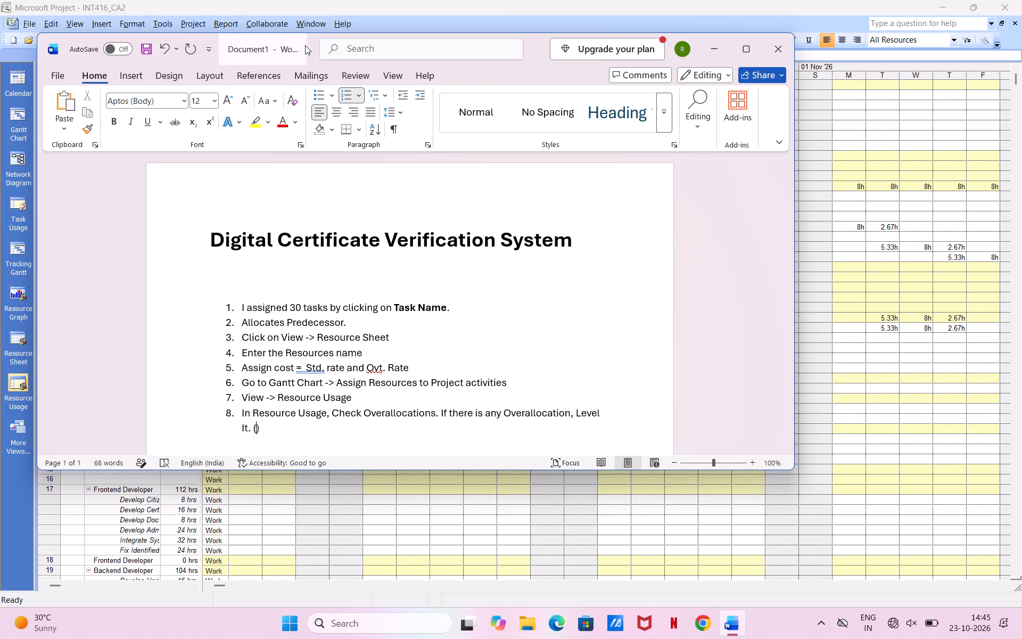
Move the Word window aside, look up the Level Resources command and its Resource Leveling dialog in Microsoft Project, and return to the Word document.
left_click_drag(311, 44, 613, 241)
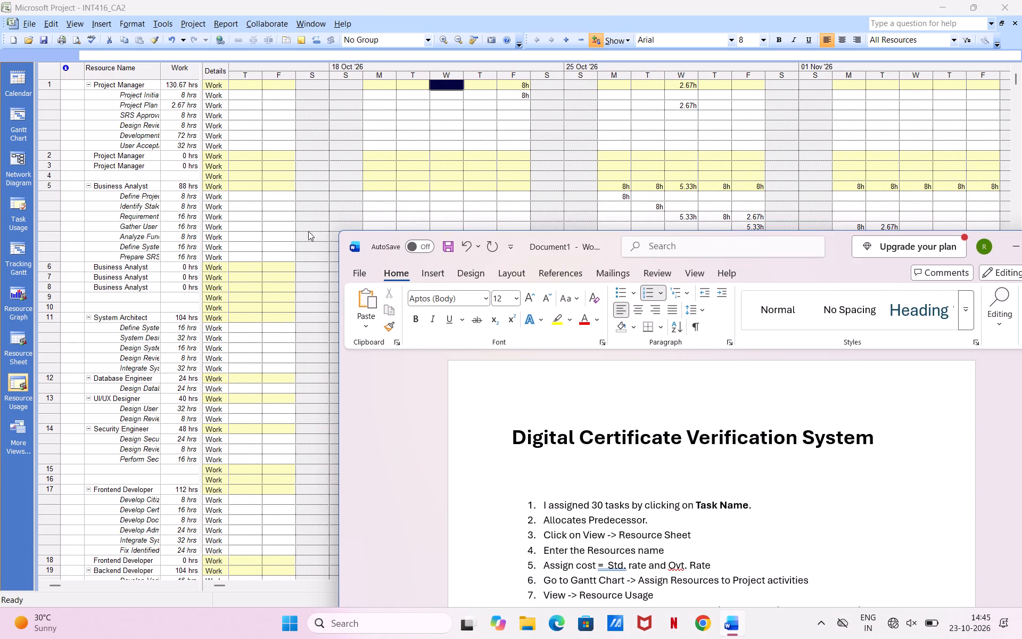
left_click(157, 20)
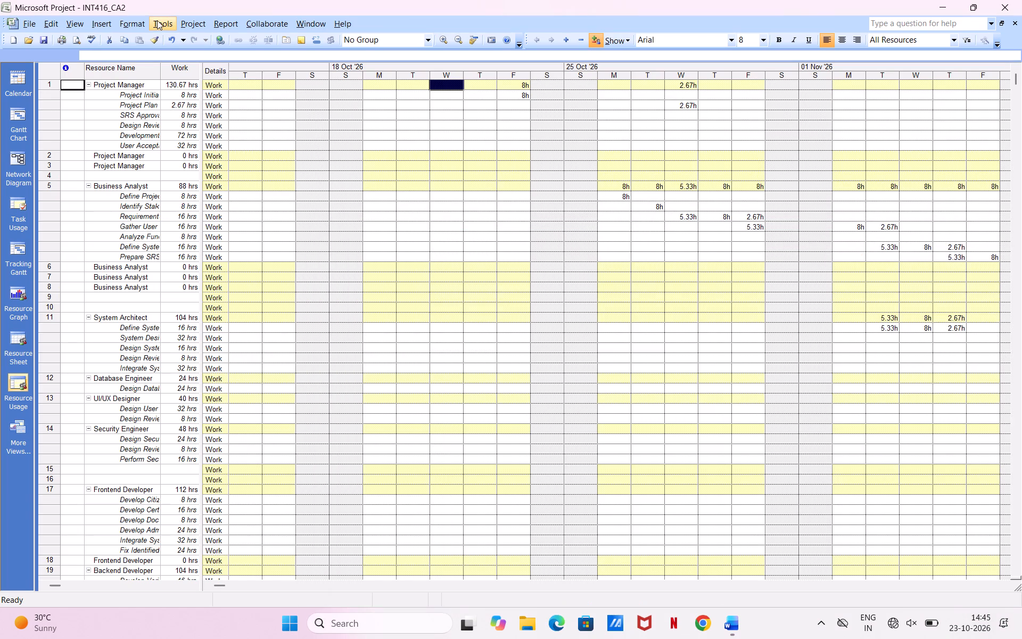
left_click(157, 20)
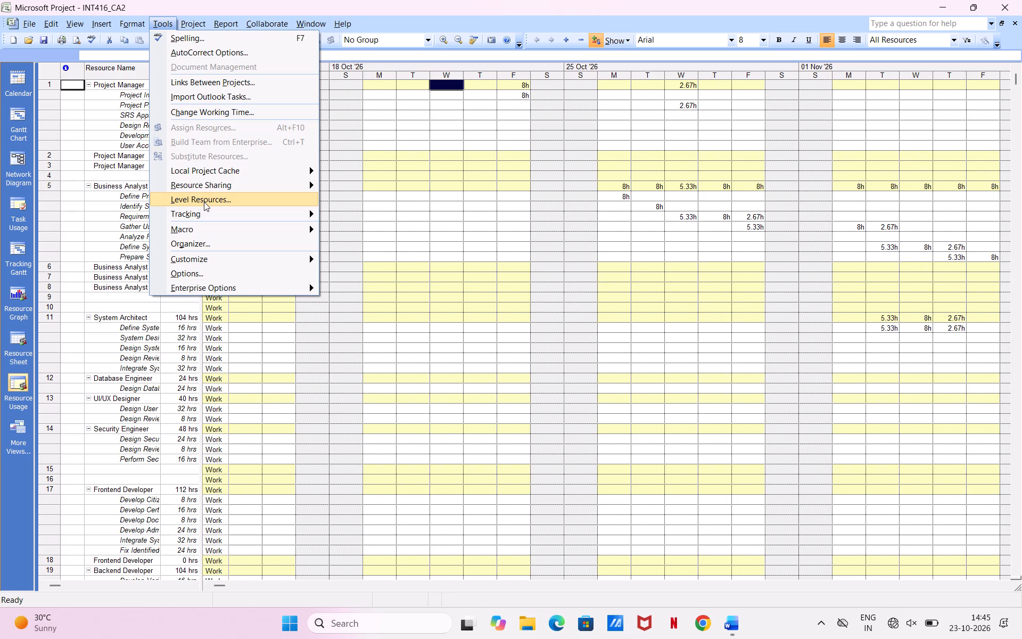
left_click(204, 202)
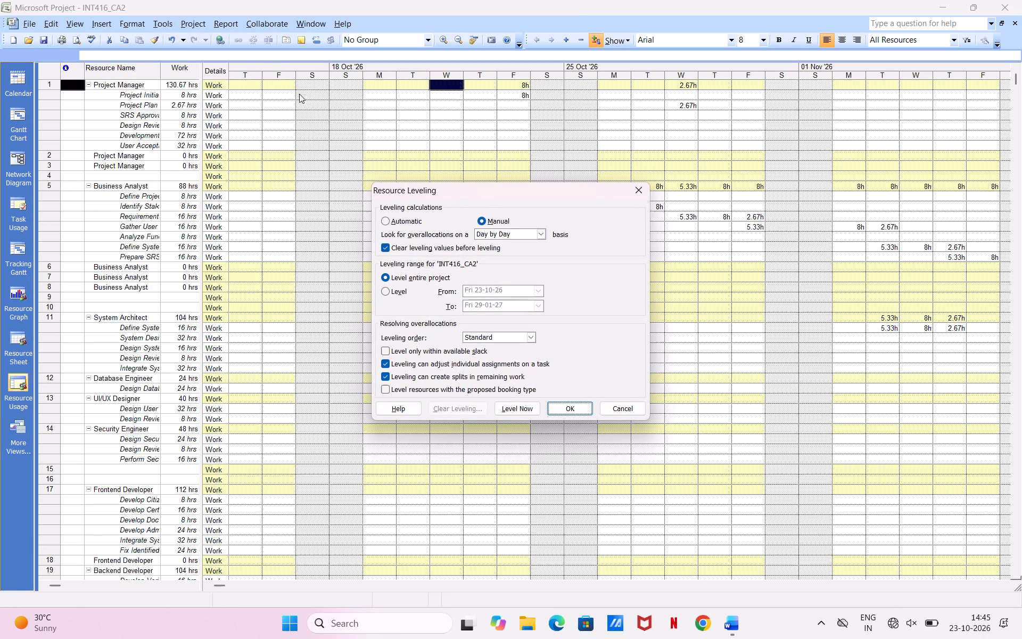
left_click(191, 24)
left_click(637, 189)
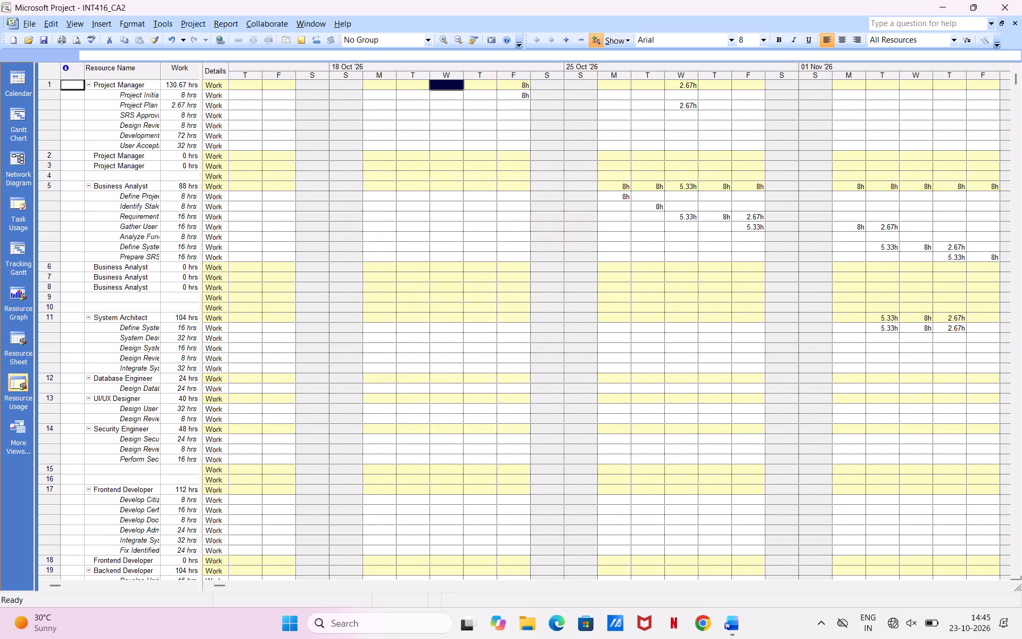
left_click(199, 20)
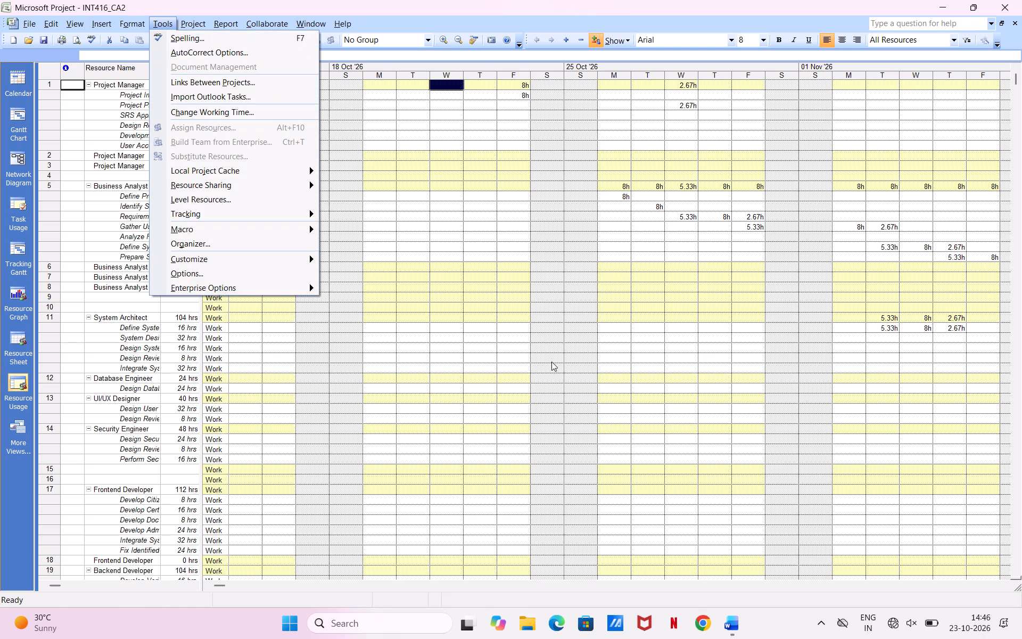
left_click(729, 636)
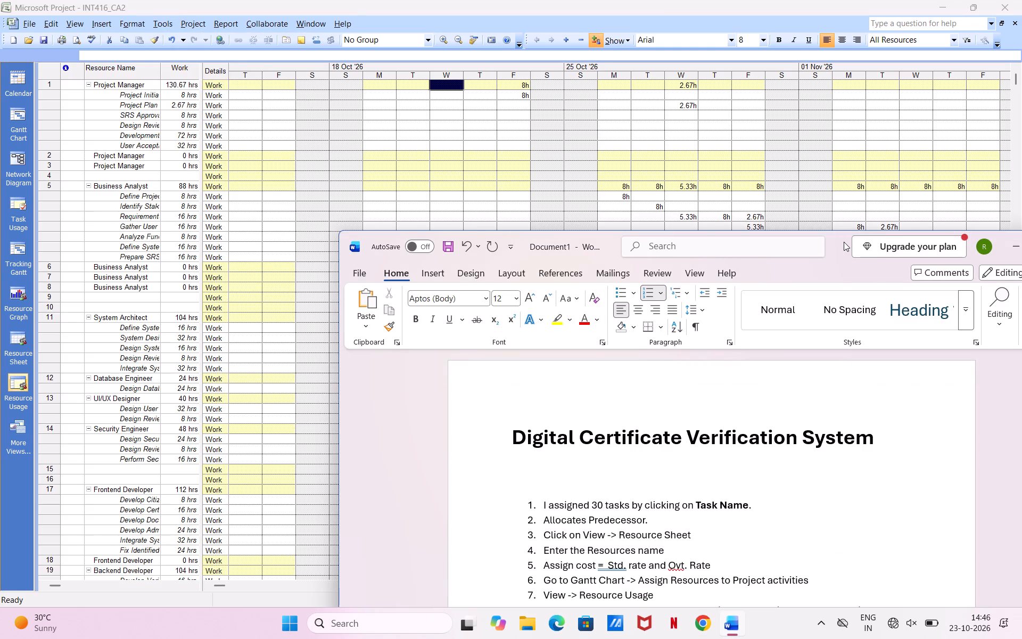
Maximize the Word window and write "Tools -> Level Resource" inside the parentheses at the end of item 8.
left_click_drag(844, 242, 643, 152)
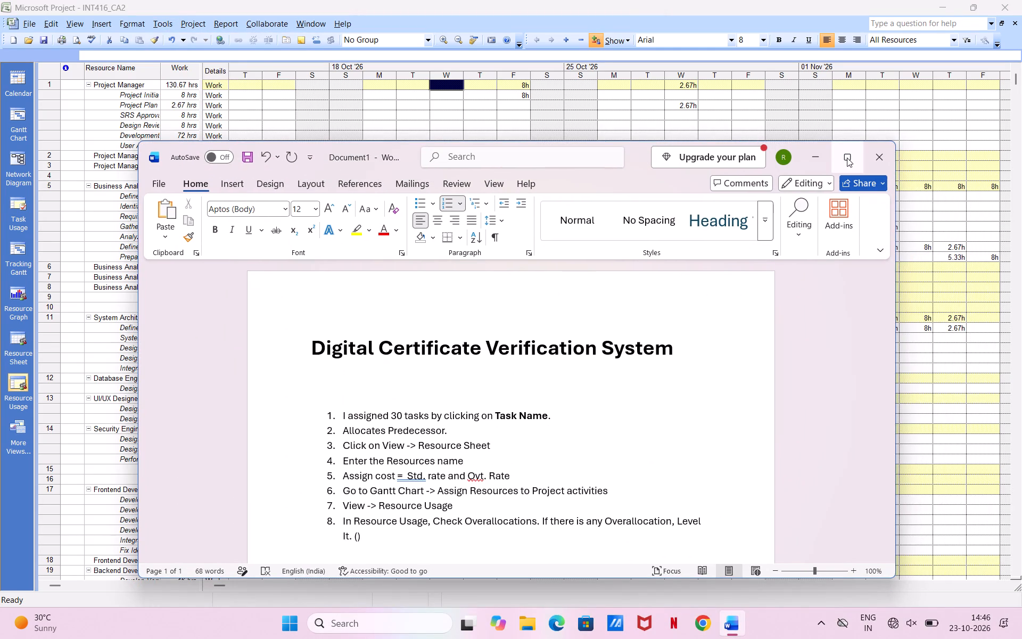
left_click(847, 158)
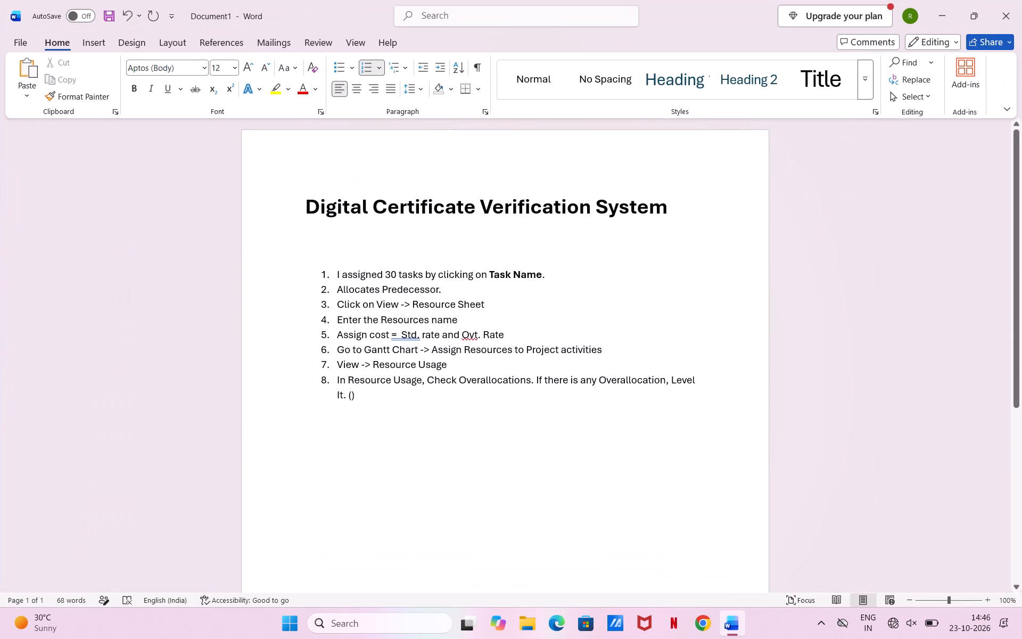
type("Toolse")
key("space")
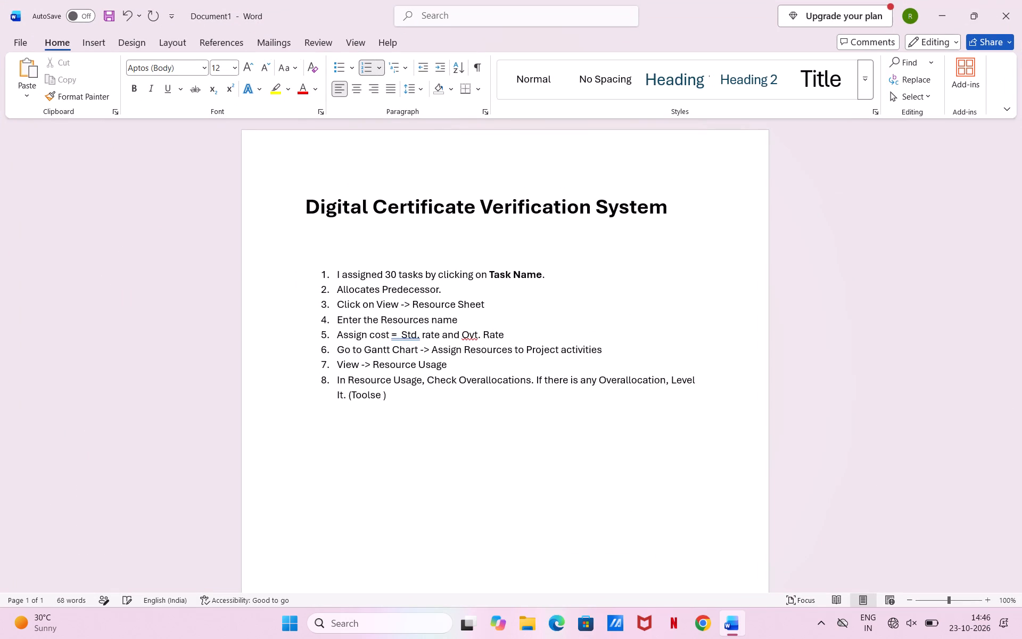
key("BackSpace")
key("BackSpace")
key("space")
type("-> Level Resource")
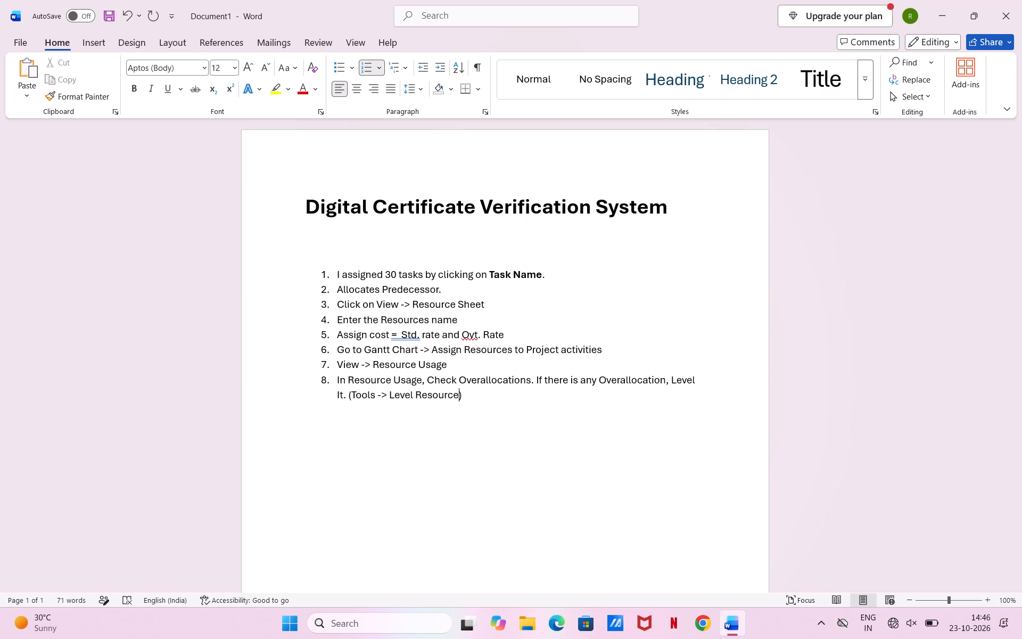
Add a space just inside each parenthesis around "Tools -> Level Resource" and start an empty item 9.
left_click(354, 394)
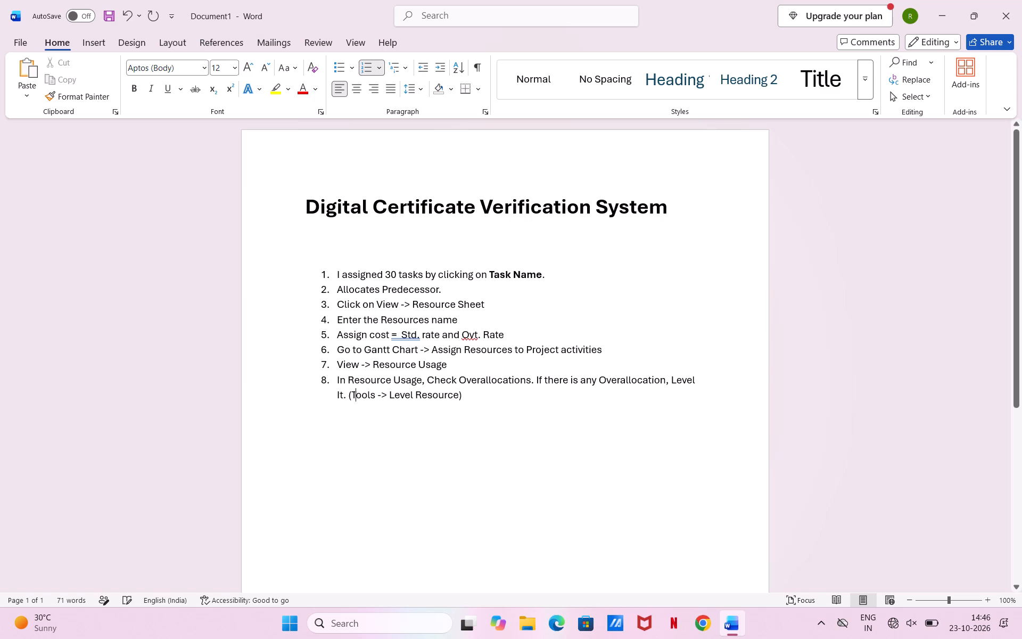
key("Left")
key("space")
key("Right")
key("Right")
key("Right")
key("Right")
key("Right")
key("Right")
key("Right")
key("Right")
key("Right")
key("Right")
key("Right")
key("Right")
key("Right")
key("Right")
key("Right")
key("Right")
key("Right")
key("Right")
key("Right")
key("Right")
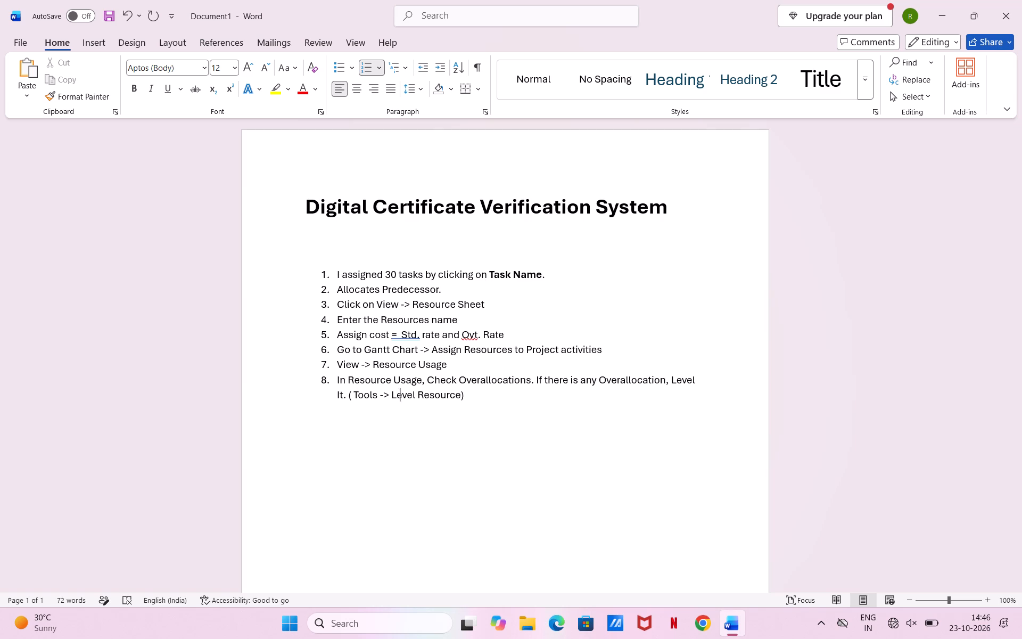
key("space")
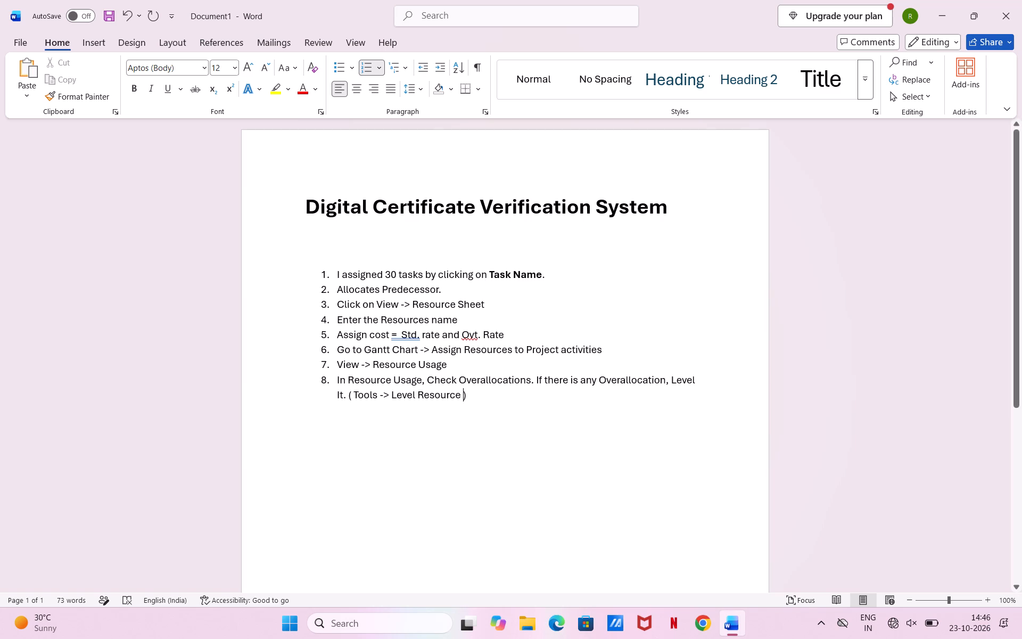
left_click(497, 393)
key("Return")
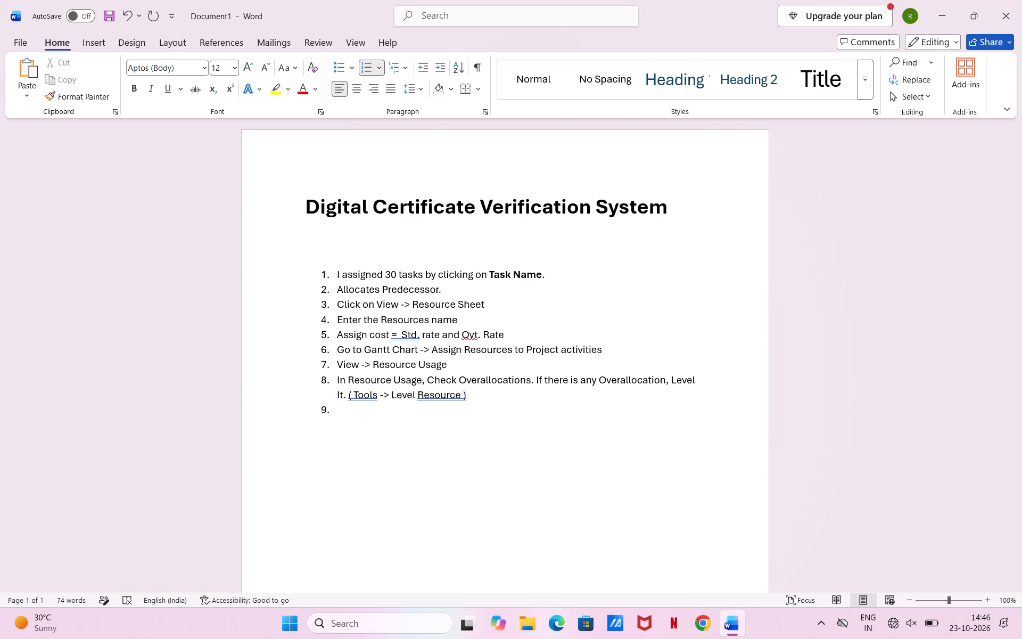
Switch to Microsoft Project, examine the Resource Leveling dialog for the leveling command, close it and return to the Word document.
left_click(938, 7)
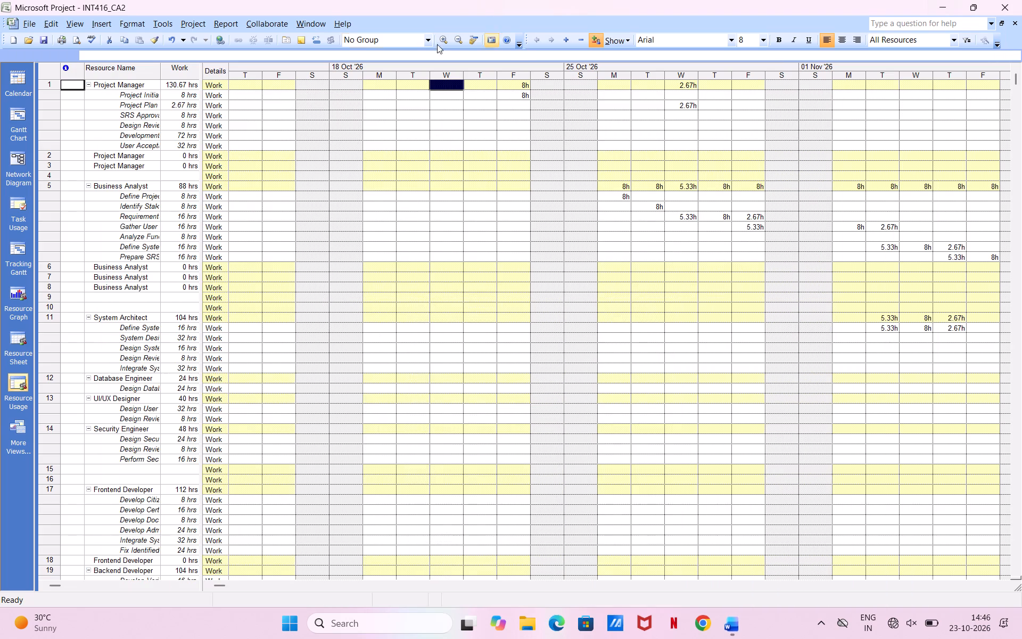
left_click(196, 24)
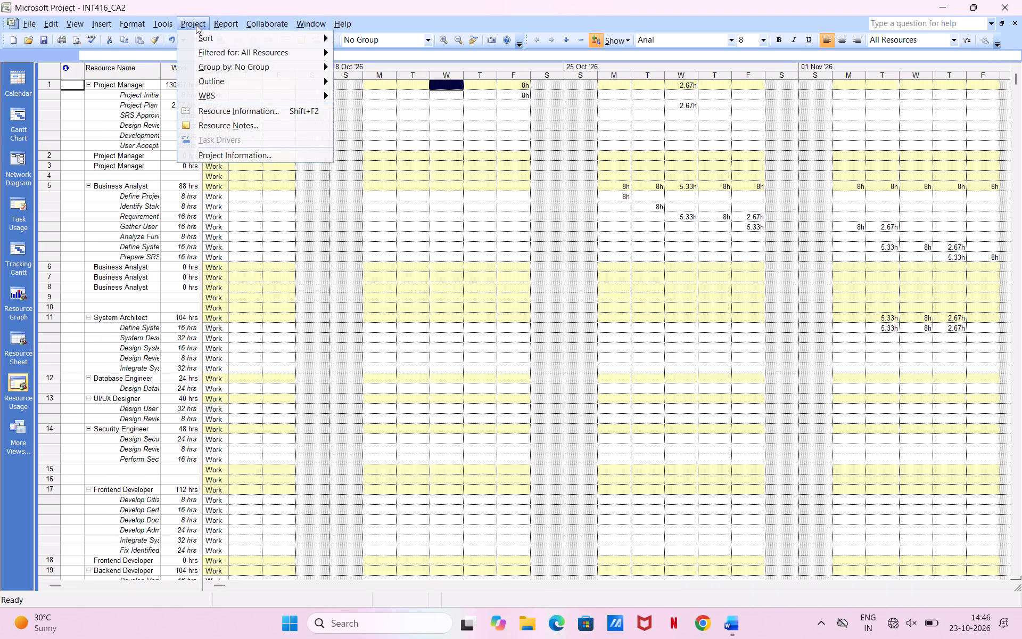
left_click(166, 25)
left_click(166, 25)
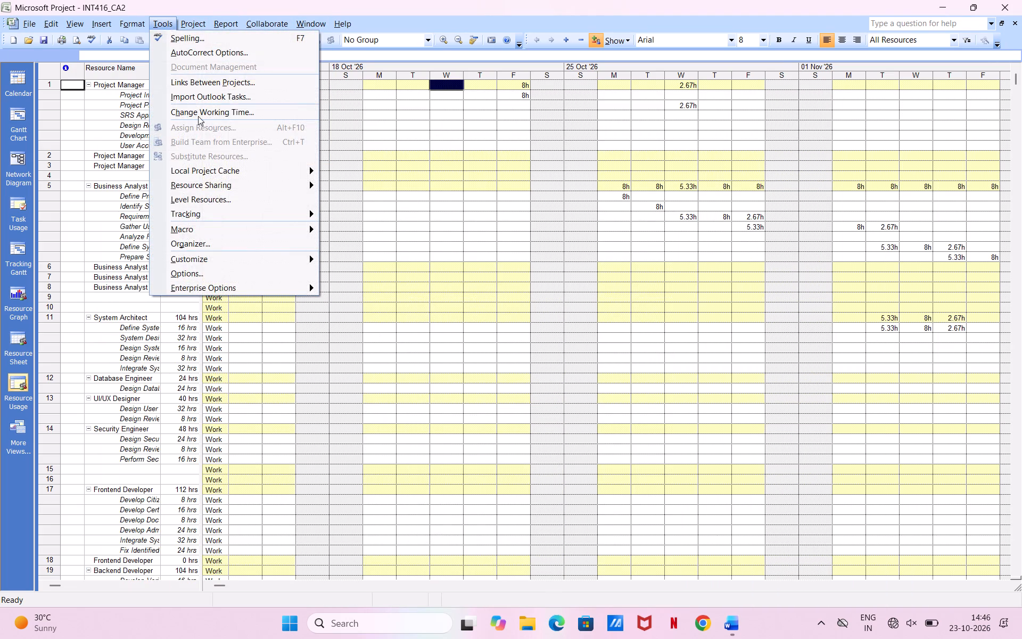
left_click(249, 196)
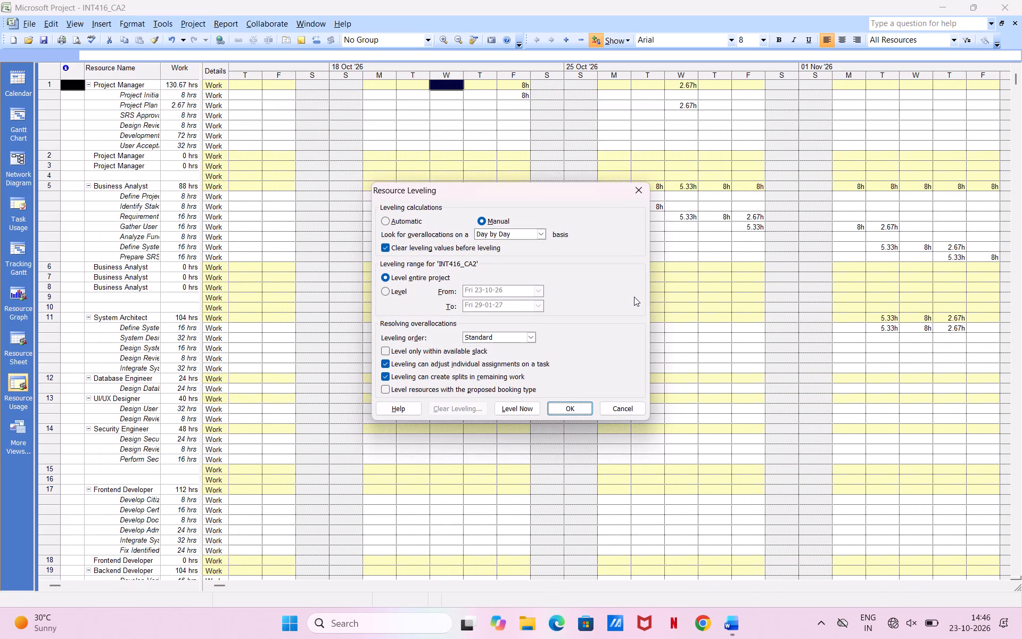
left_click(639, 182)
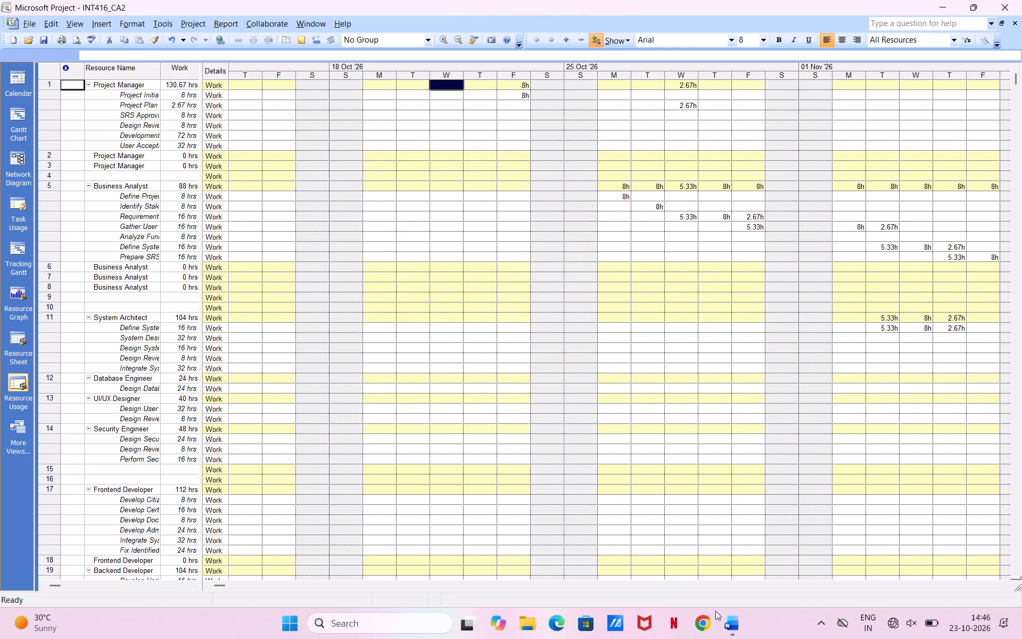
left_click(730, 619)
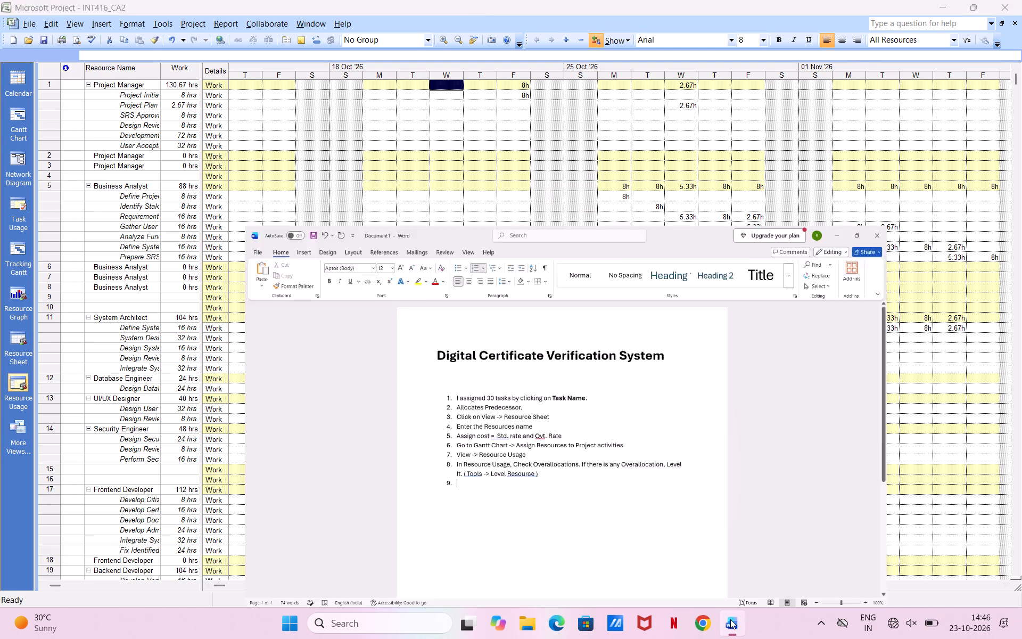
Append "-> Level Now" after "Level Resource" in item 8's parentheses and place the cursor in the empty item 9.
left_click(461, 395)
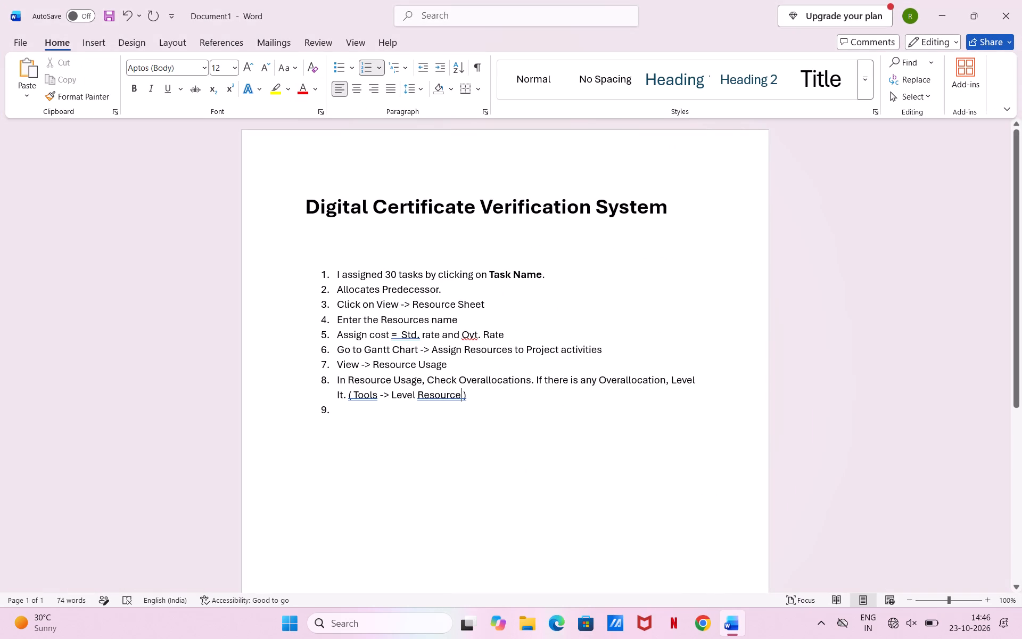
key("space")
type("-> Level Nowe")
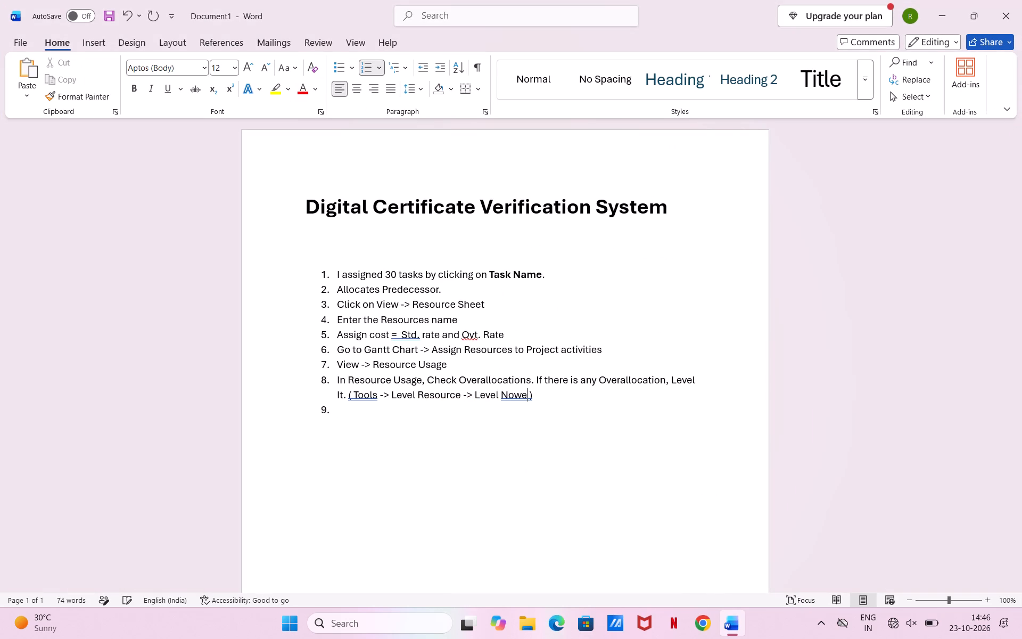
key("BackSpace")
left_click(403, 413)
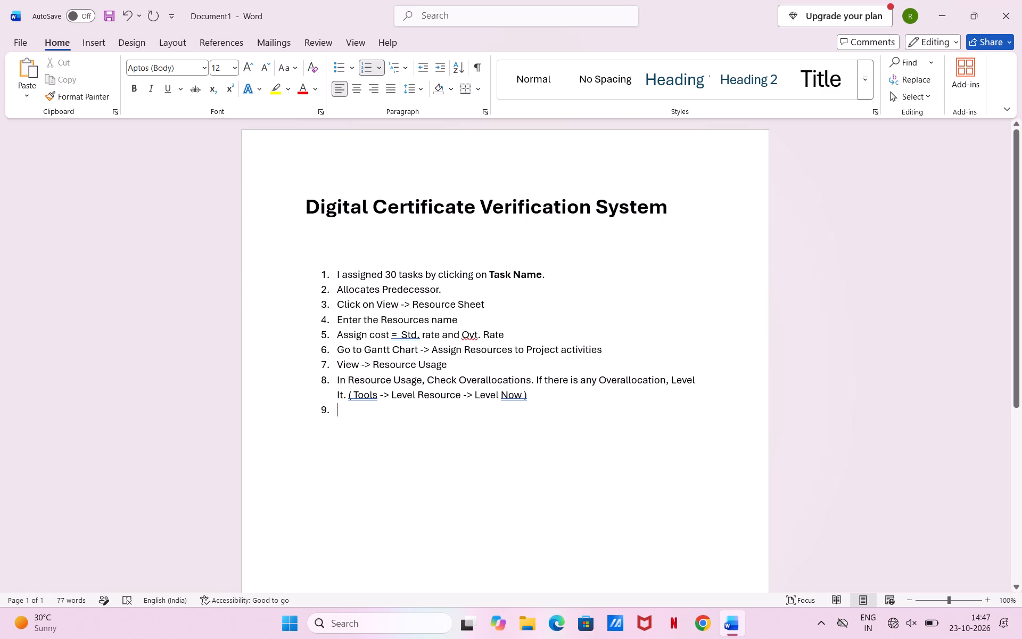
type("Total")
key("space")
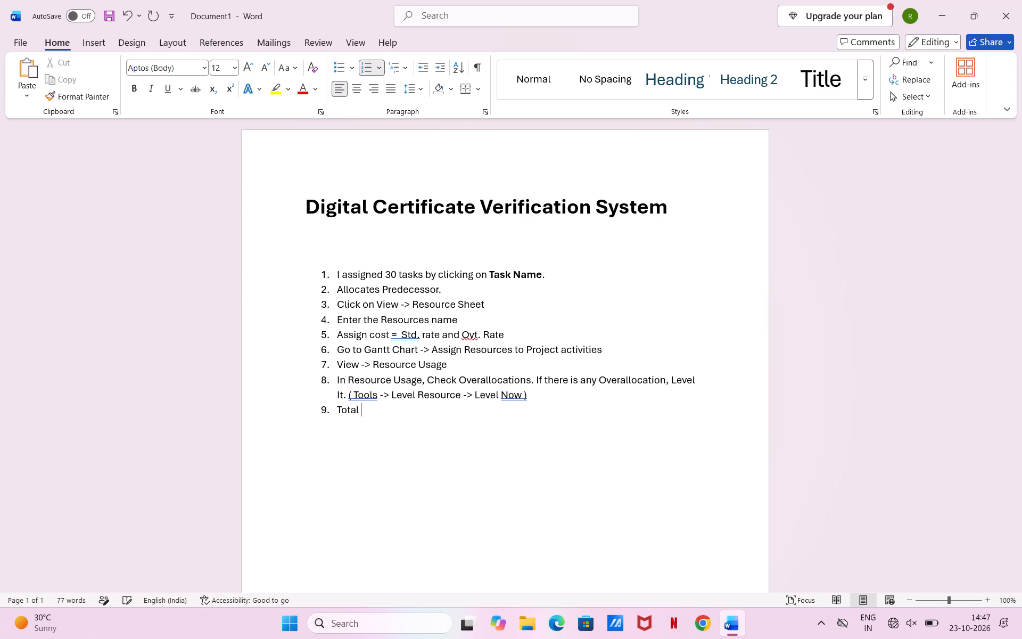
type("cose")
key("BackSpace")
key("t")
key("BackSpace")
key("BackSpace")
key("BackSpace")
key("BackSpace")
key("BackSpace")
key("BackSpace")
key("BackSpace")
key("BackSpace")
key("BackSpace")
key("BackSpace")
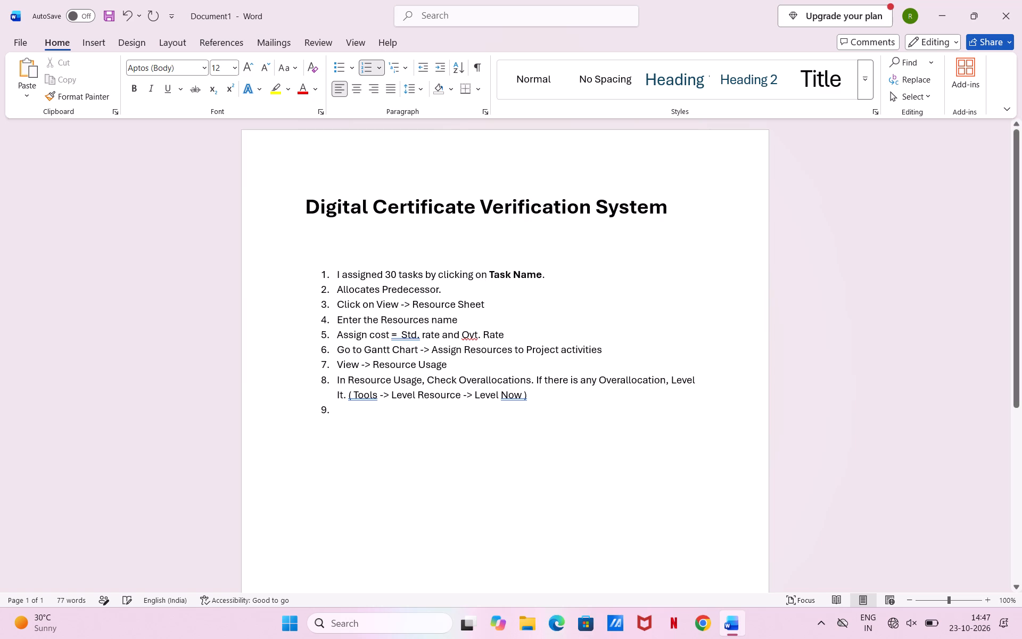
In Microsoft Project, switch to the Gantt Chart, look up the Project Information dialog, and return to the Word document.
left_click(949, 20)
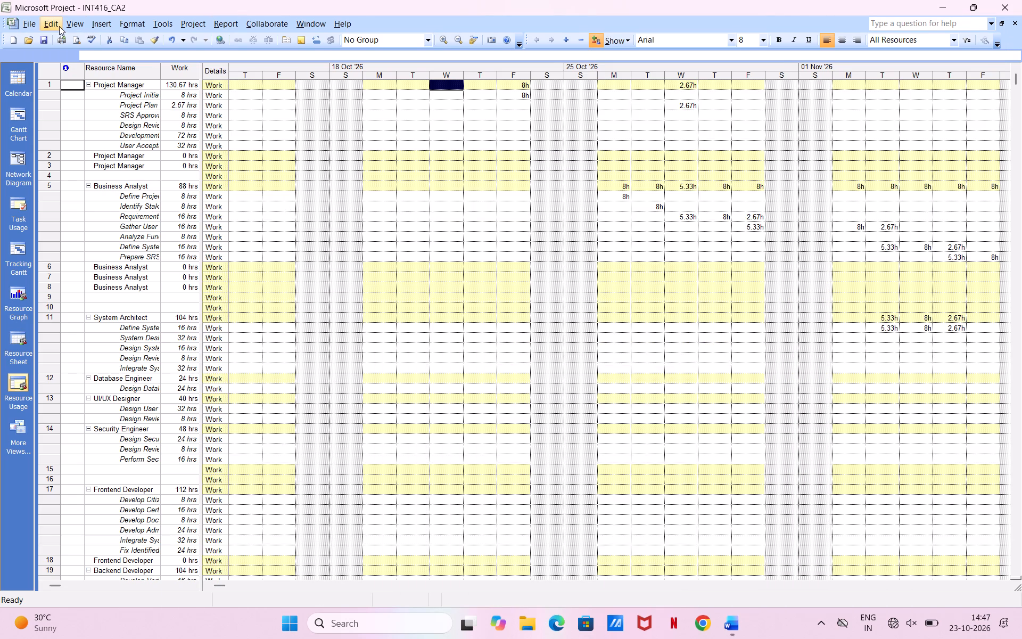
left_click(65, 27)
left_click(94, 56)
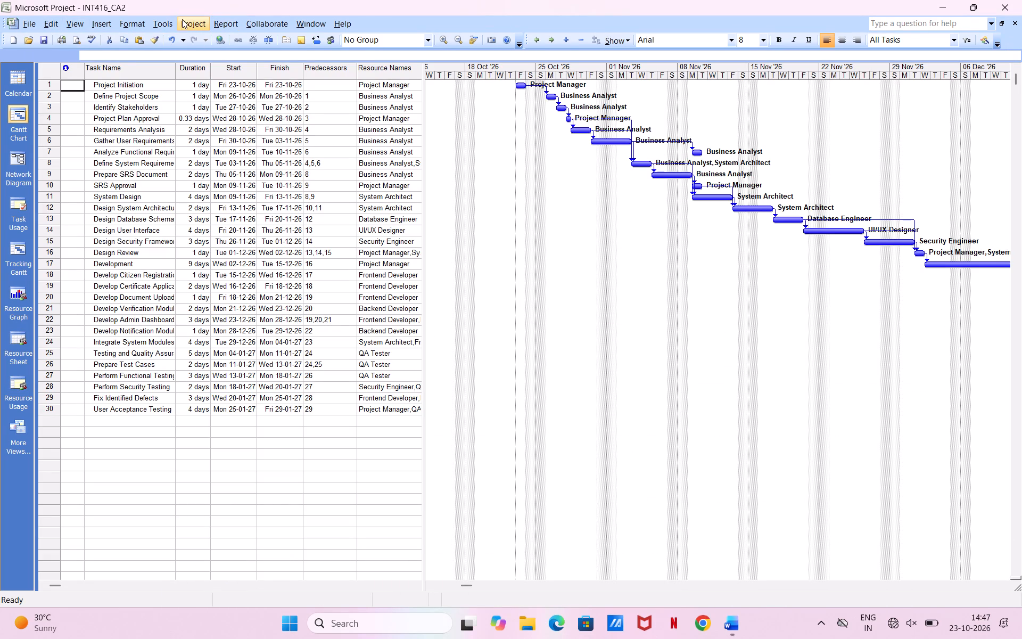
left_click(71, 21)
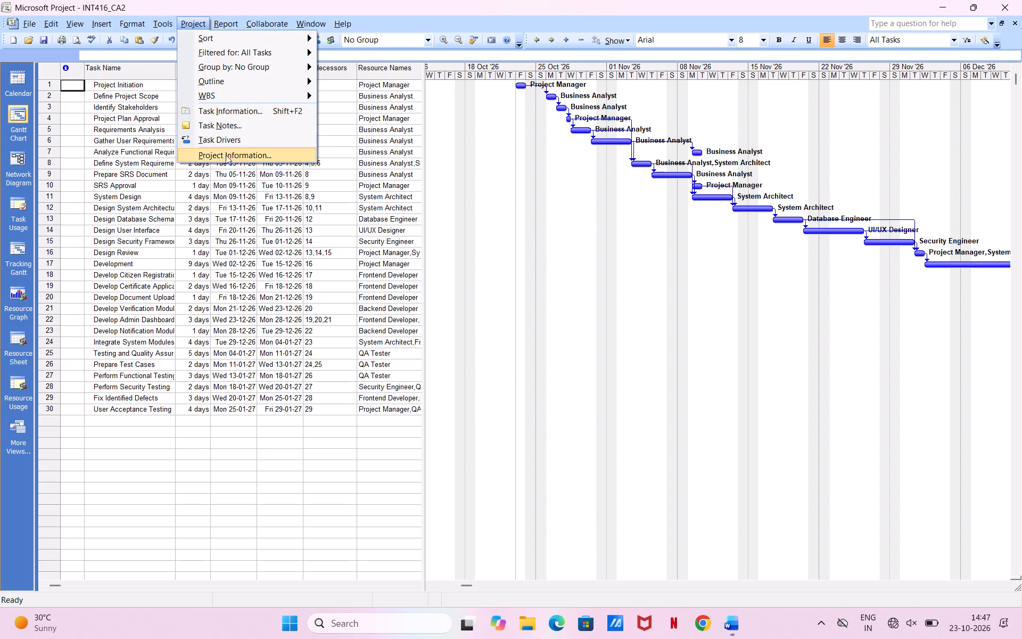
left_click(226, 155)
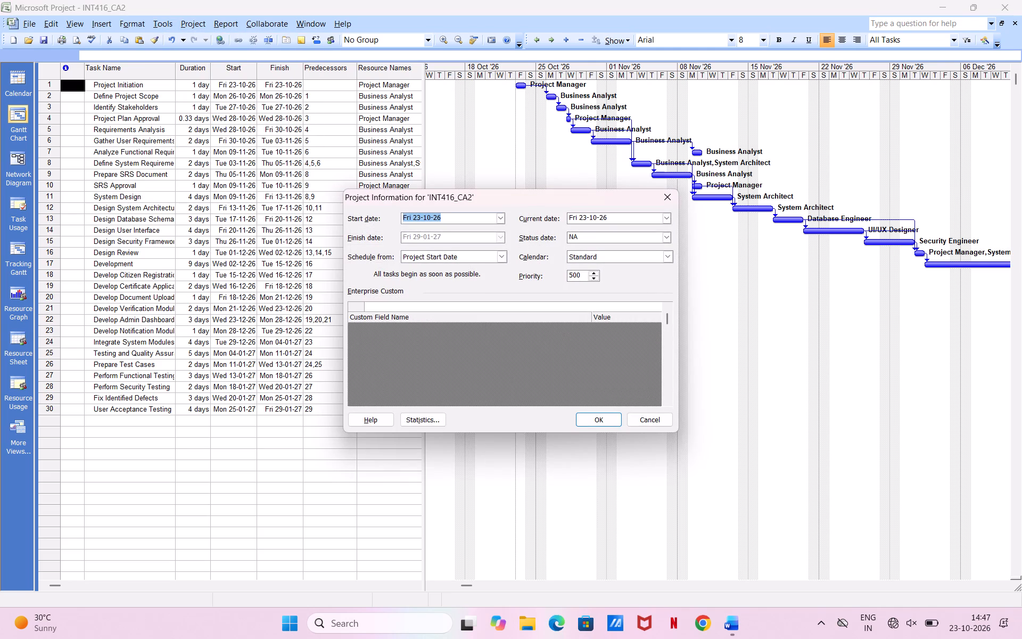
left_click(729, 621)
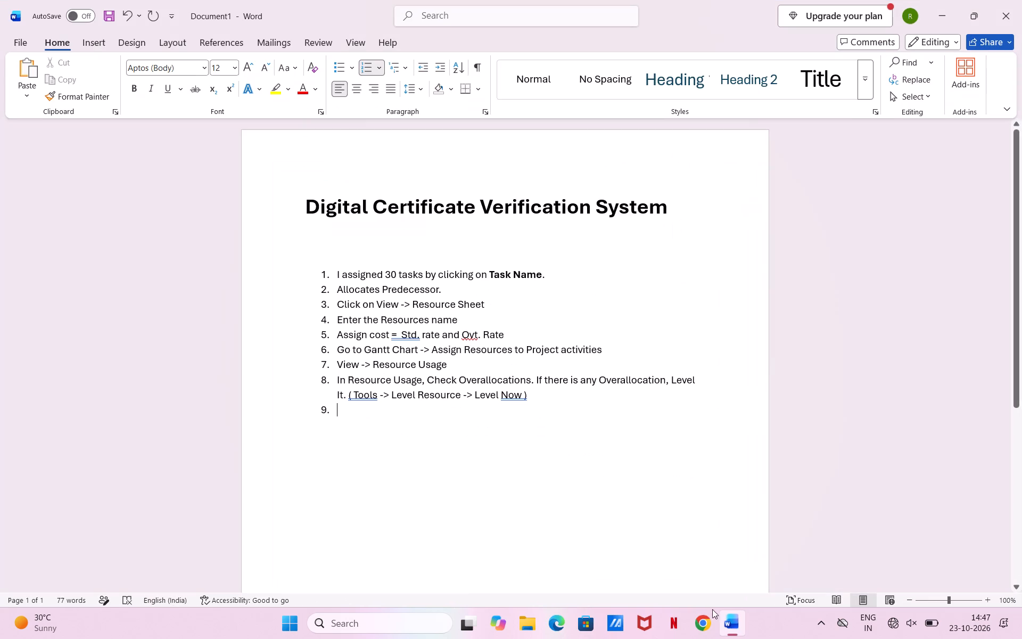
Begin item 9 of the list with "For total cost =".
key("f")
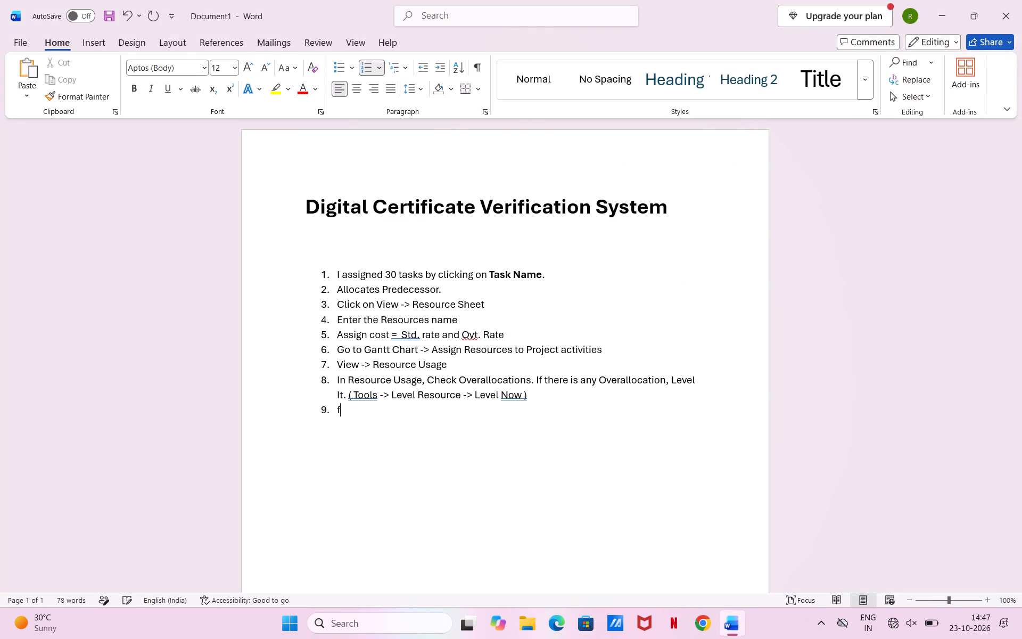
key("shift+BackSpace")
type("FOr")
key("space")
key("BackSpace")
key("space")
type("total cose")
key("BackSpace")
key("t")
key("space")
type("=")
key("space")
Continue item 9 with "Project -> Project Information -> Statistics".
type("Project -> Project Information")
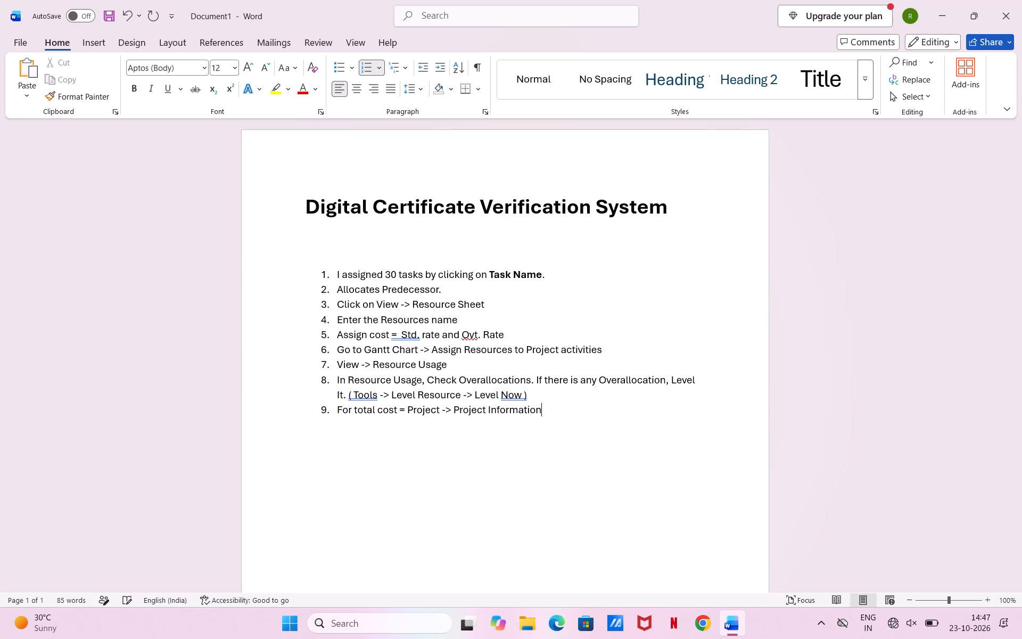
key("space")
type("-> Statics")
key("BackSpace")
key("BackSpace")
type("stics")
key("space")
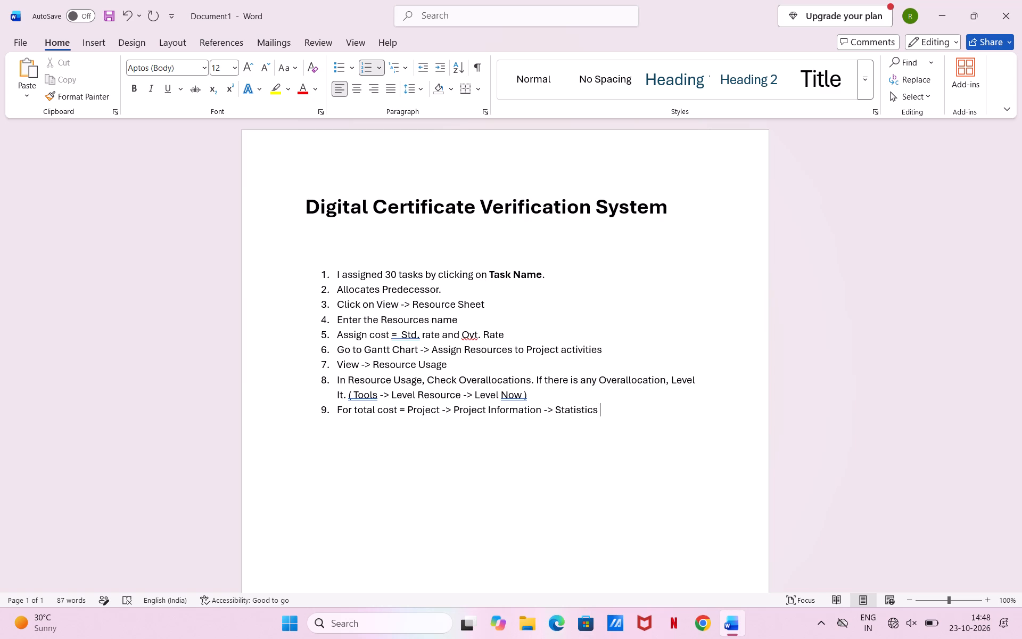
Remove the trailing space after "Statistics" in item 9 and start a new list item below it.
key("BackSpace")
key("Return")
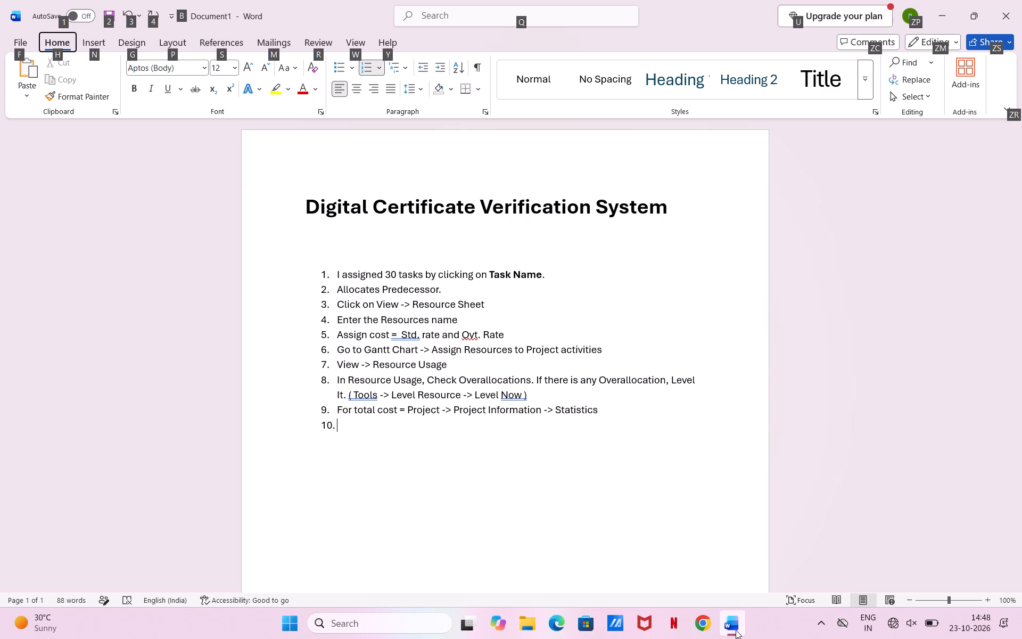
Switch to Microsoft Project, examine the project statistics for INT416_CA2, close them and return to the Word document.
left_click(886, 229)
left_click(952, 11)
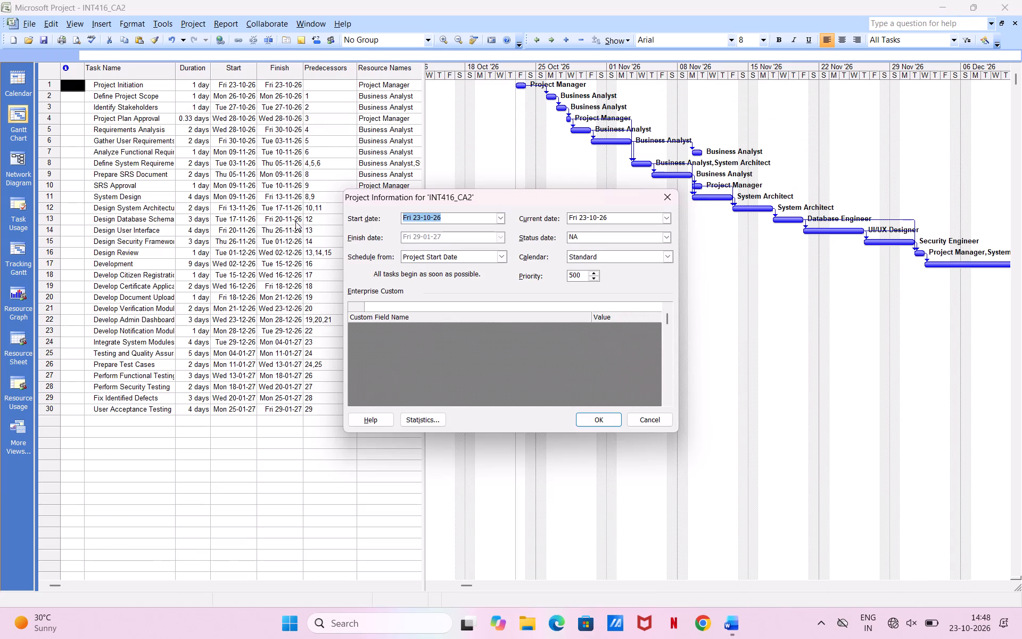
left_click(426, 420)
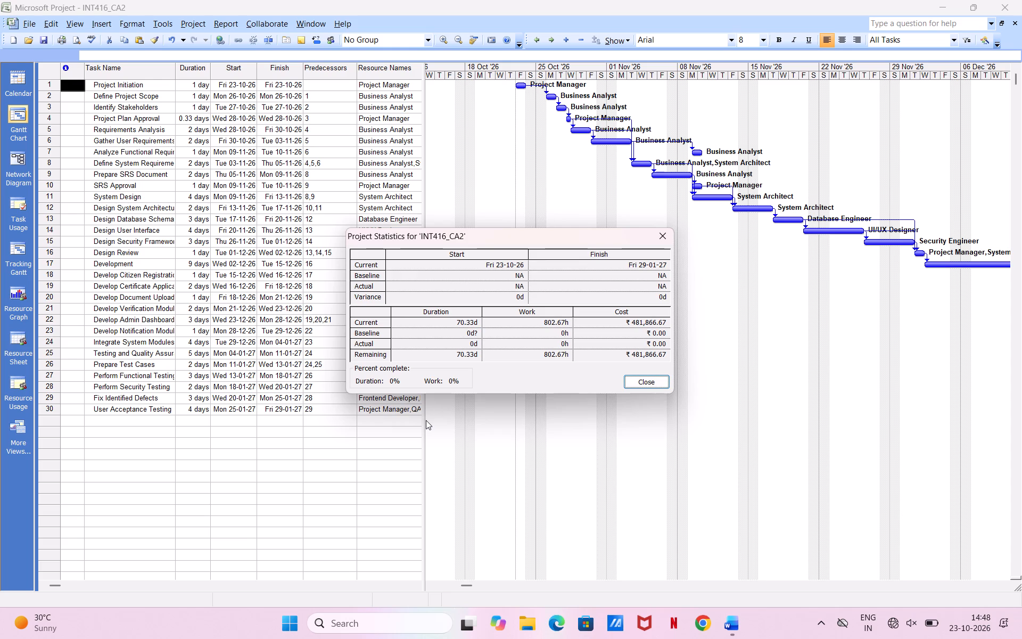
left_click(648, 383)
left_click(726, 625)
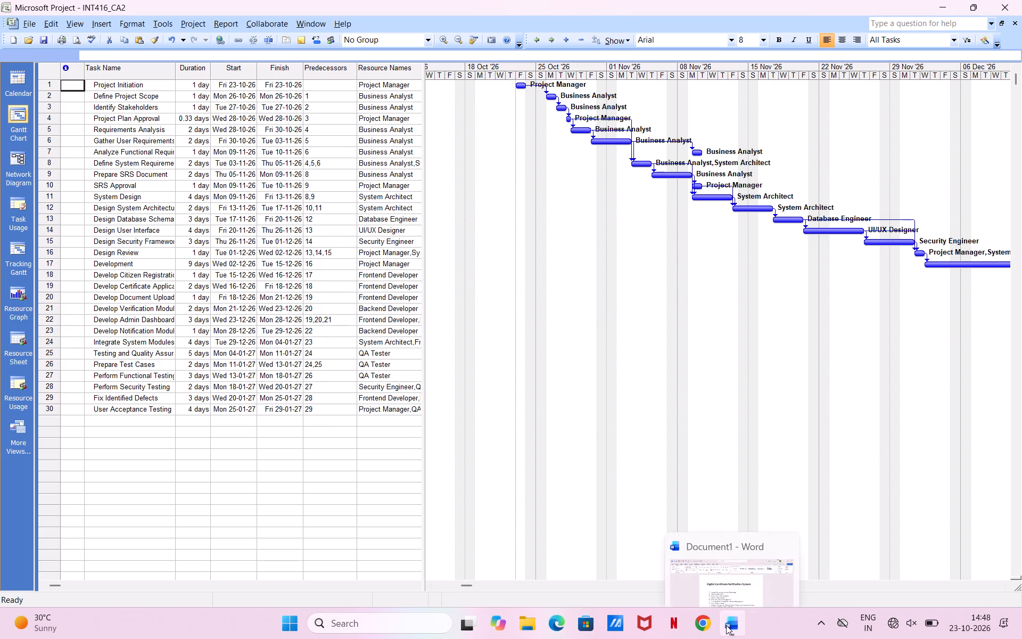
Extend the opening of item 9 to "For total cost, Duration, Progress" and delete the equals sign that follows.
left_click(395, 409)
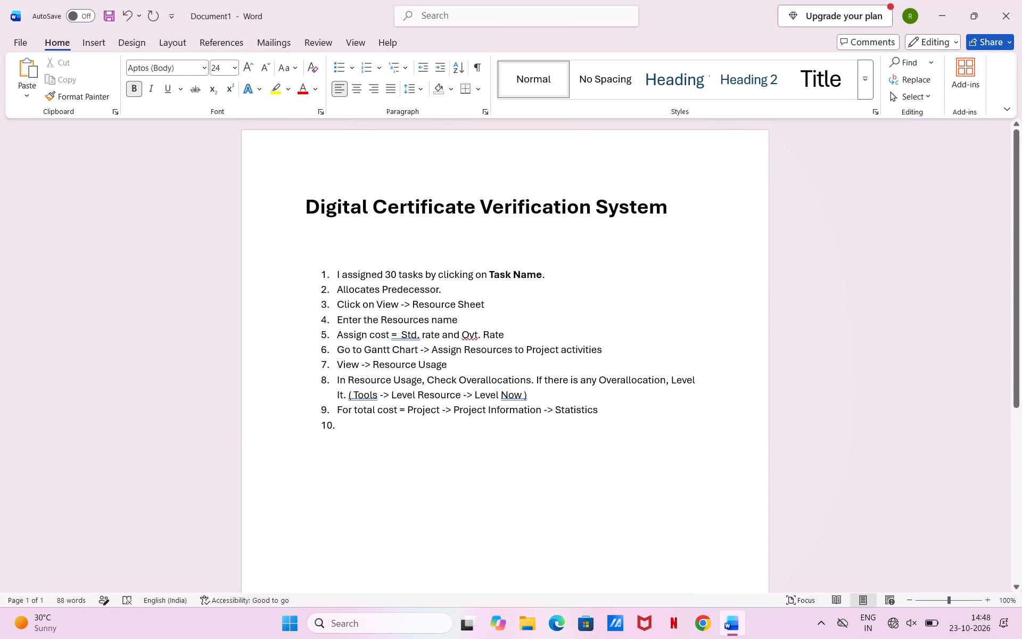
key("Right")
type(", Duration")
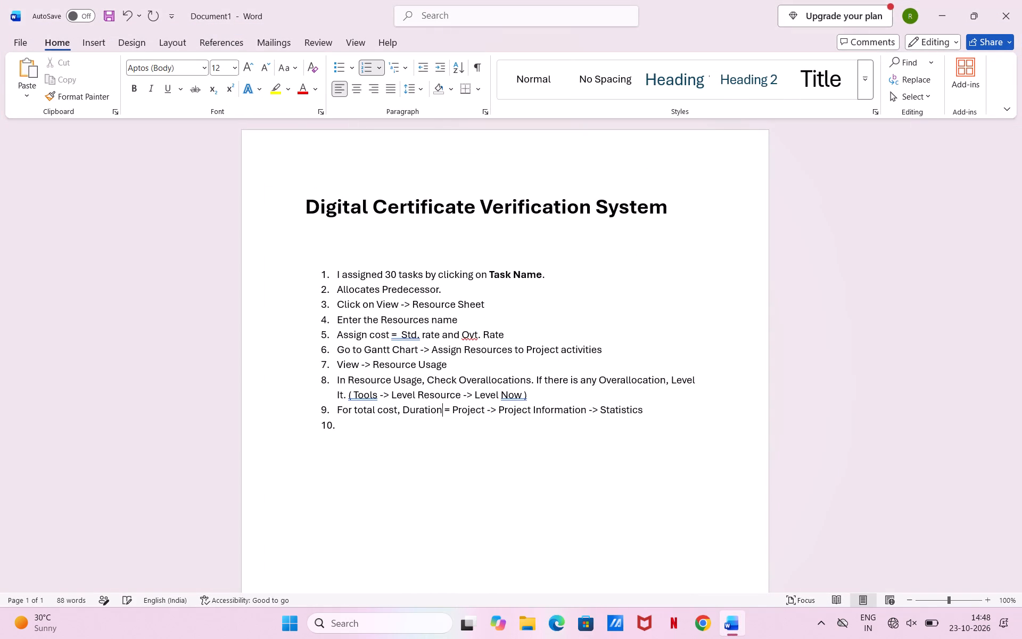
type(",")
key("space")
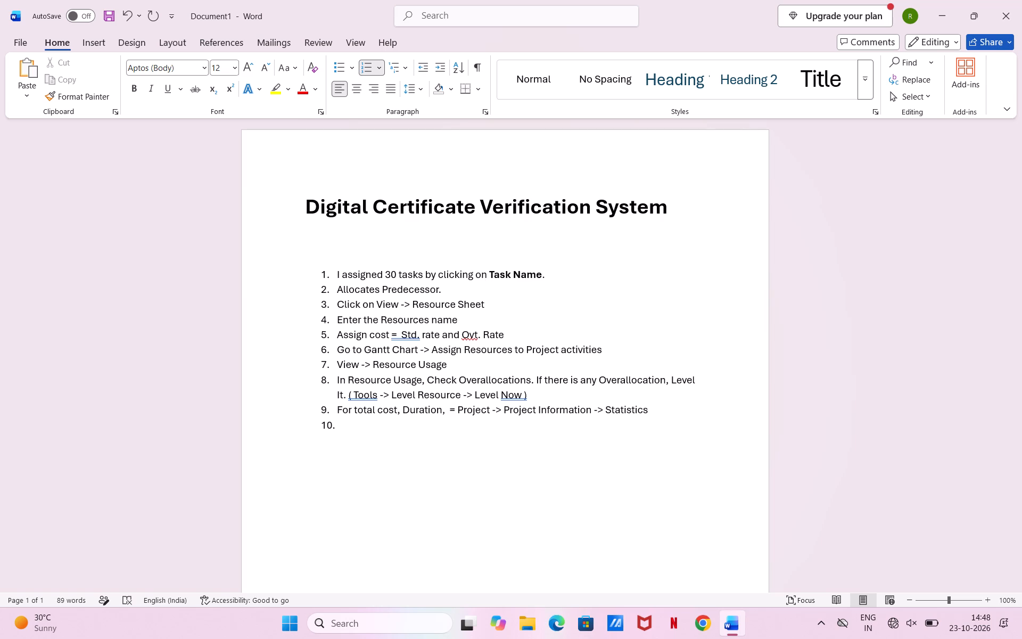
type("Pro")
type("gress")
key("0")
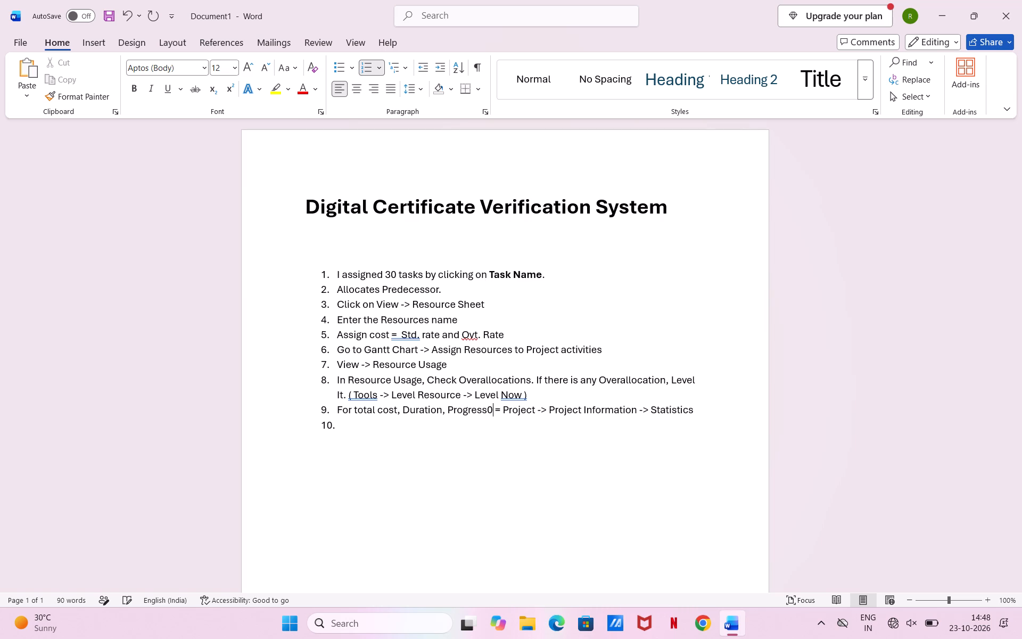
key("BackSpace")
key("Right")
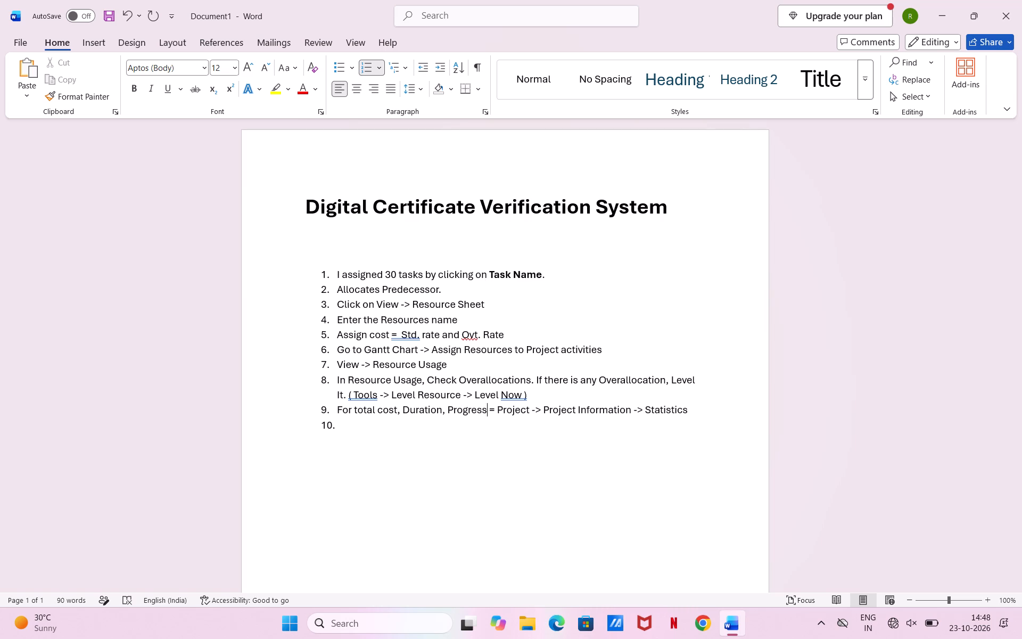
key("Right")
key("BackSpace")
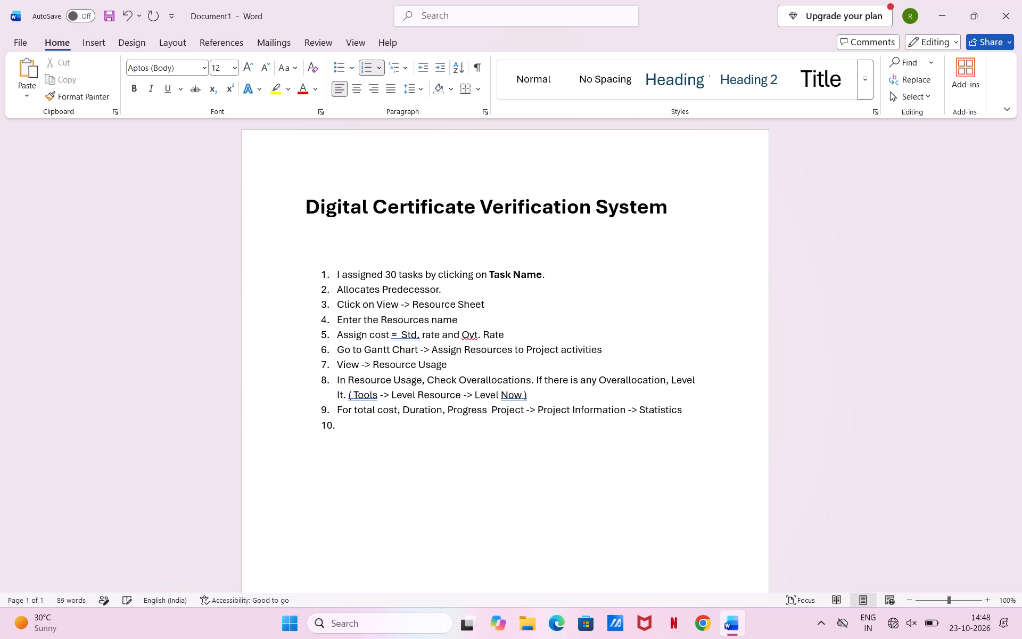
Put "Project -> Project Information -> Statistics" on its own unnumbered line under item 9 and delete the empty item below it.
key("Return")
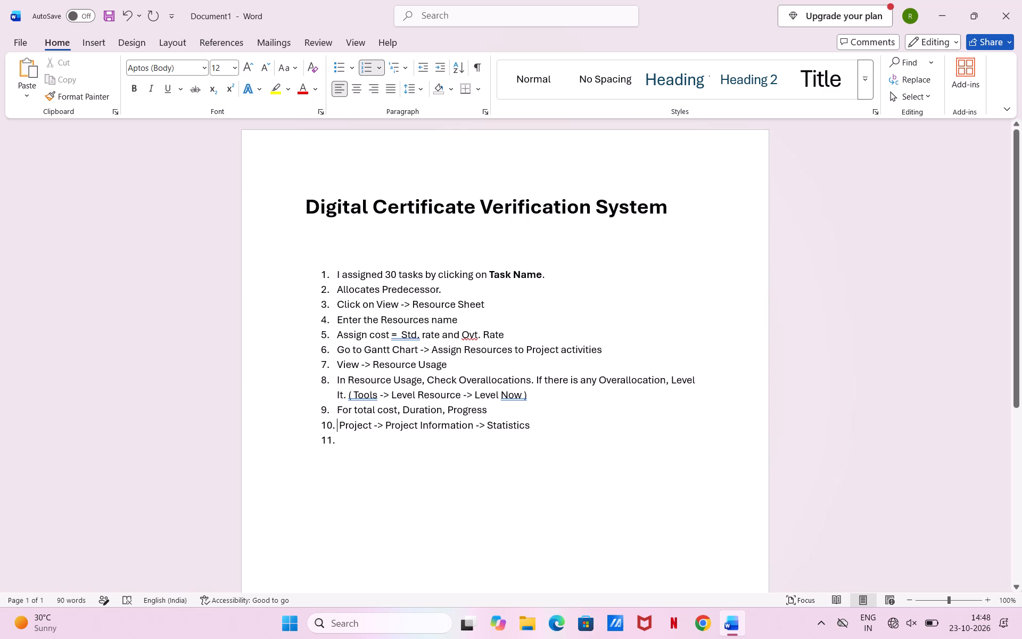
left_click(364, 444)
key("BackSpace")
key("BackSpace")
left_click(339, 431)
key("equal")
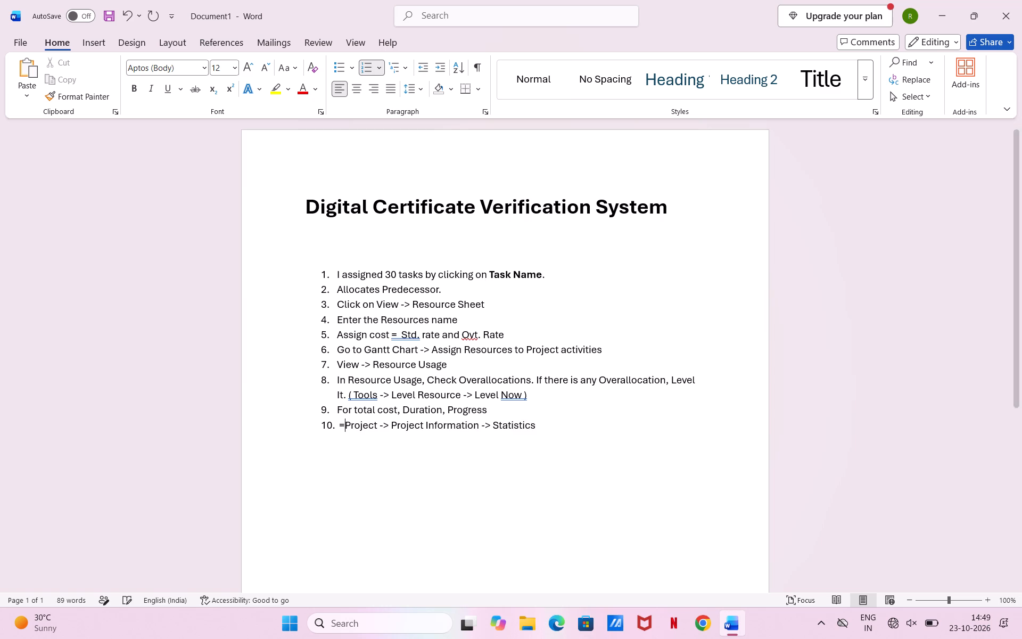
key("BackSpace")
key("BackSpace")
key("BackSpace")
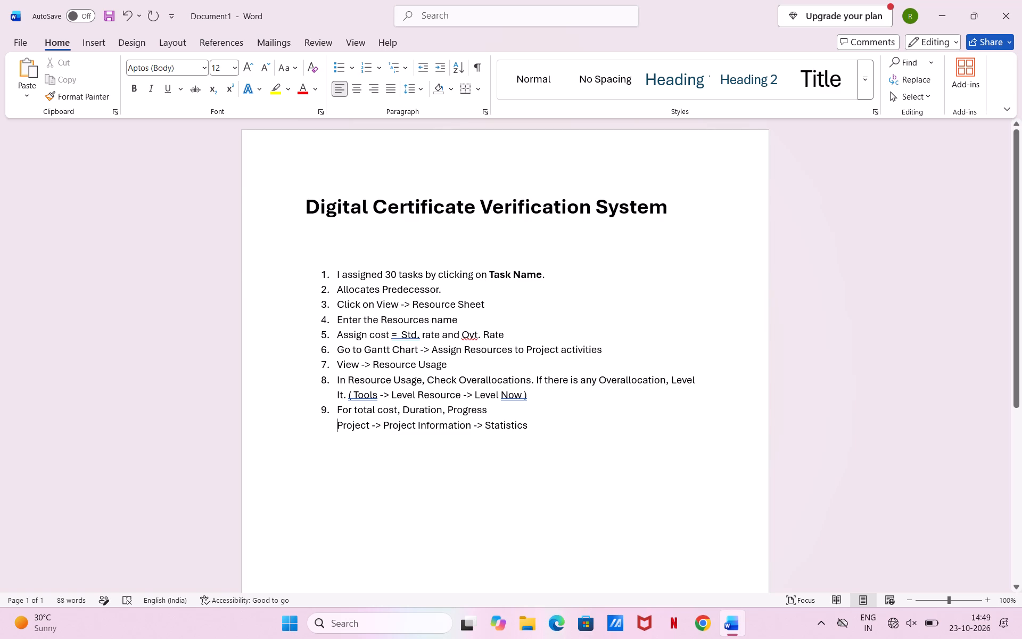
Add ":-" after "Progress" in item 9.
left_click(491, 408)
key("shift+colon")
key("minus")
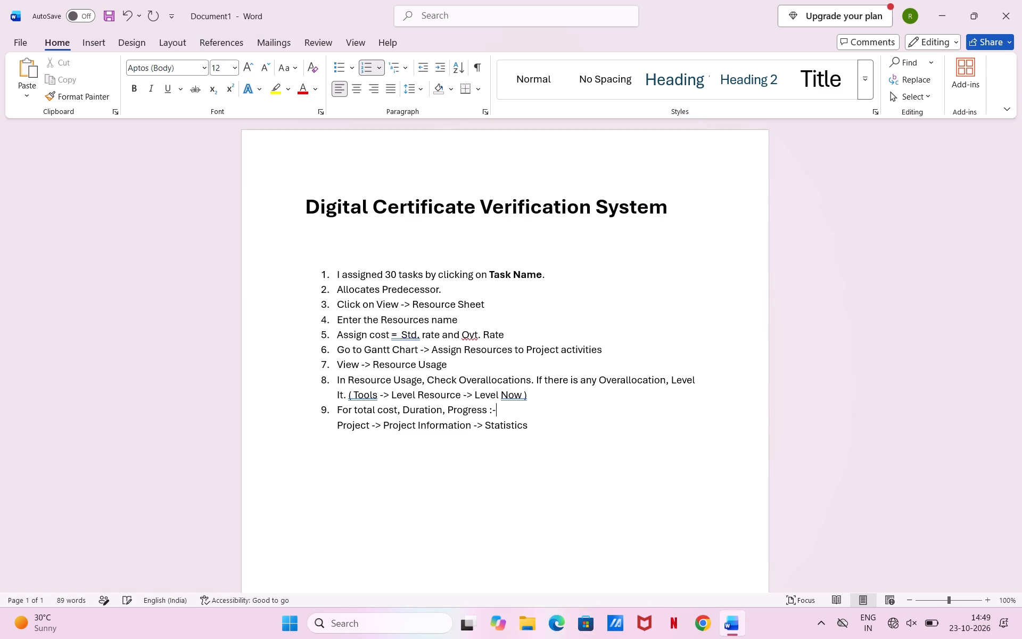
Capture a full-screen screenshot of the Gantt Chart in Microsoft Project and paste it below the numbered list in Word, followed by a new line.
left_click(551, 438)
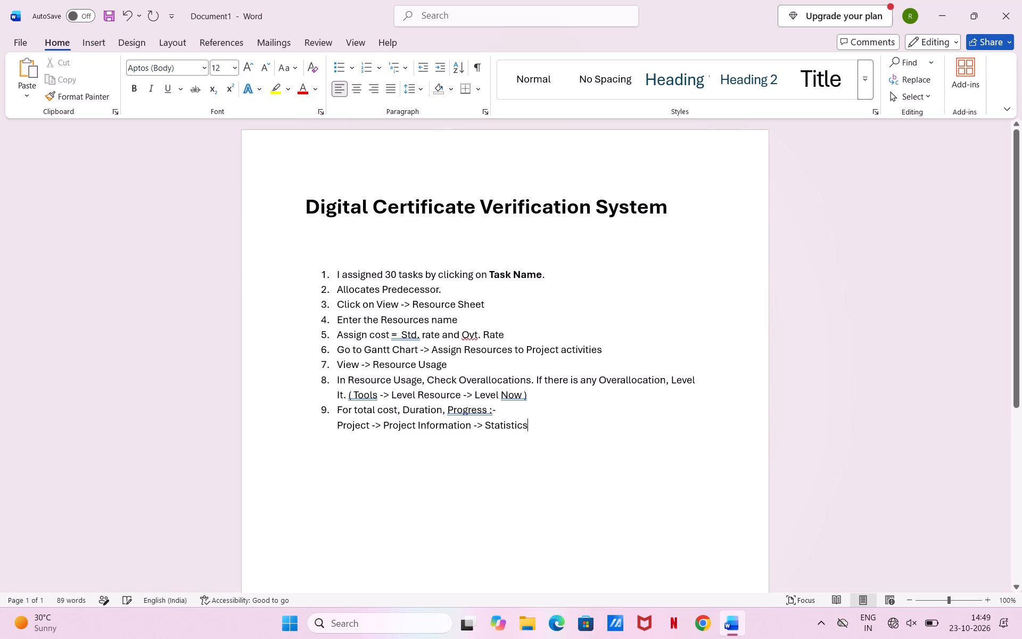
key("Return")
key("Return")
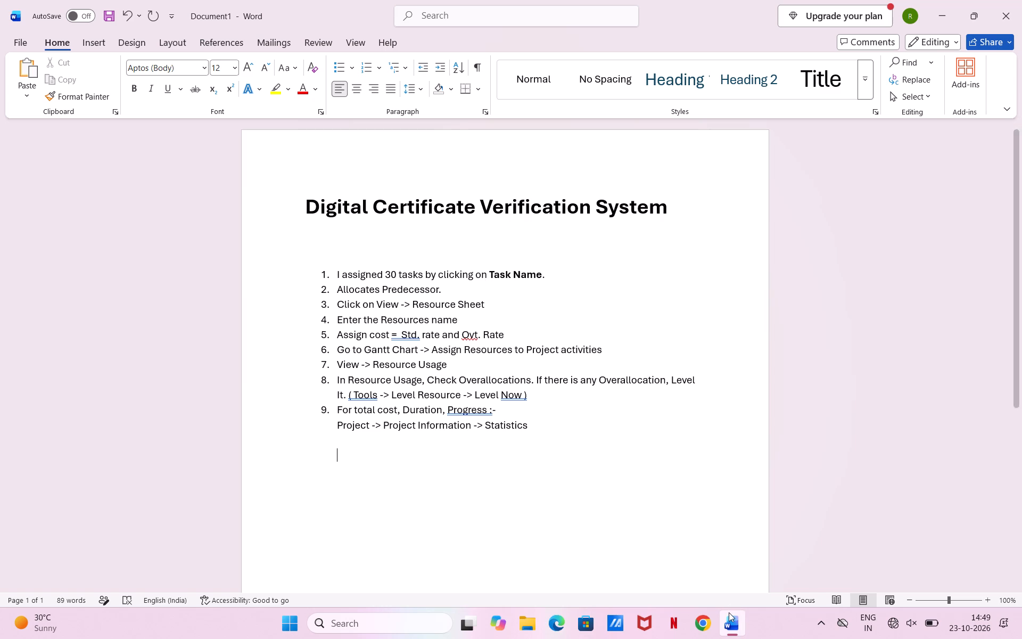
left_click(933, 14)
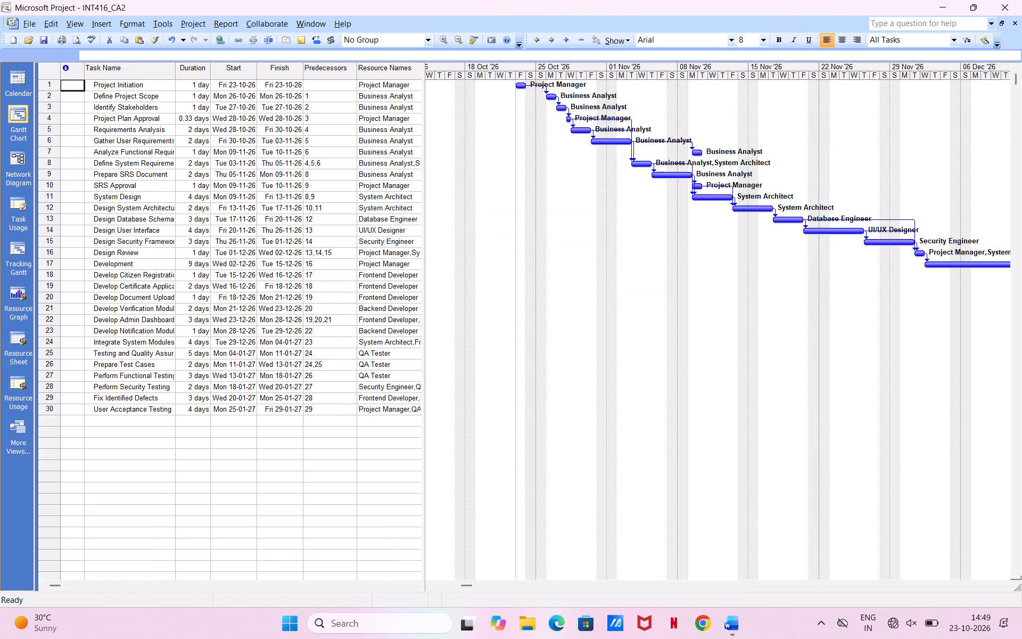
scroll(324, 506, "up", 1)
key("Print")
left_click_drag(0, 0, 1021, 638)
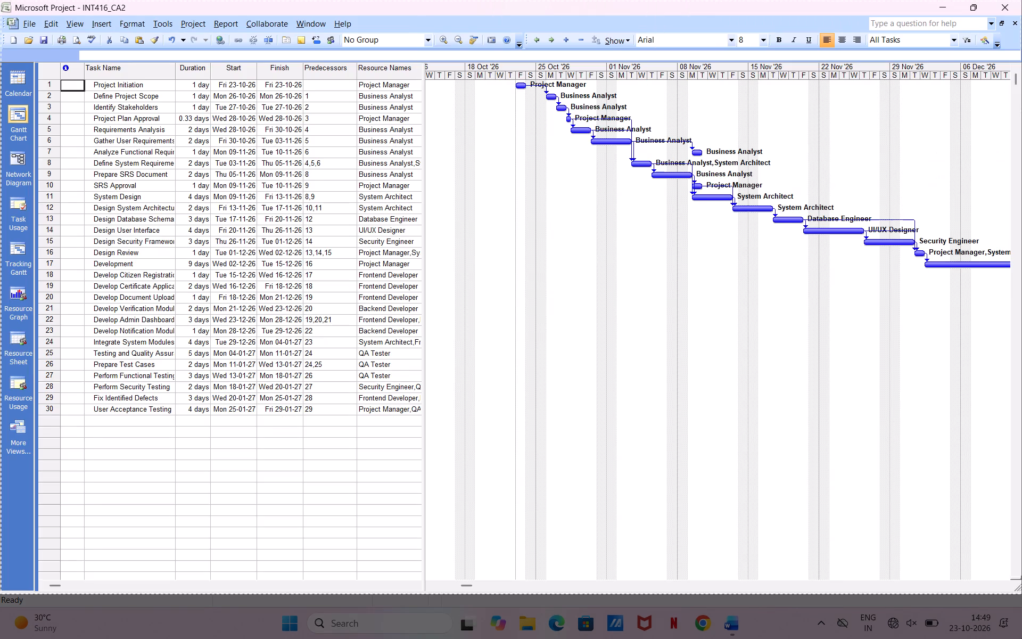
left_click_drag(1021, 638, 1020, 638)
left_click(743, 628)
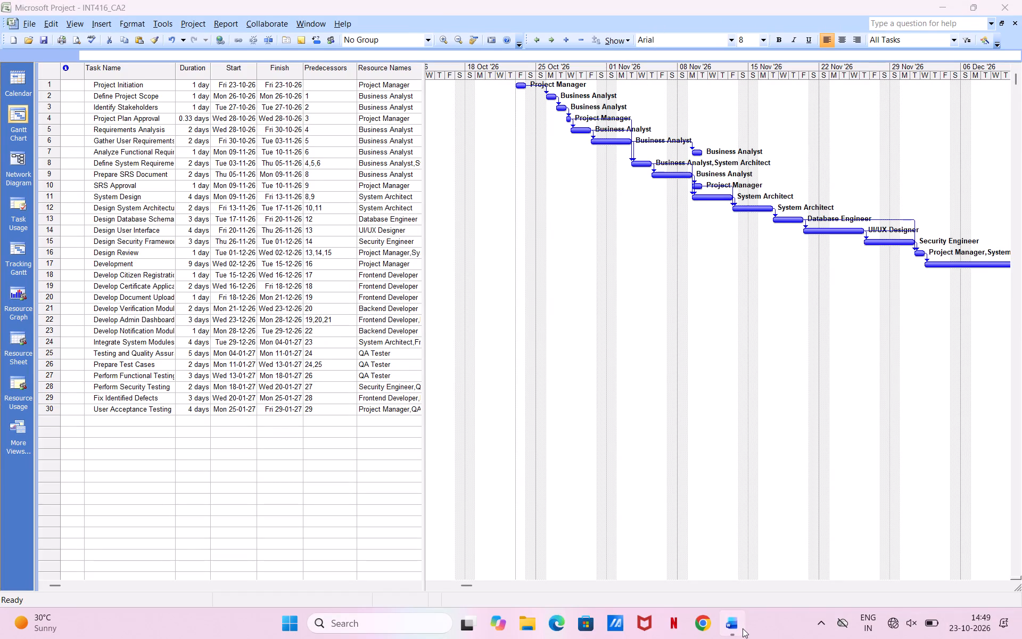
key("ctrl+v")
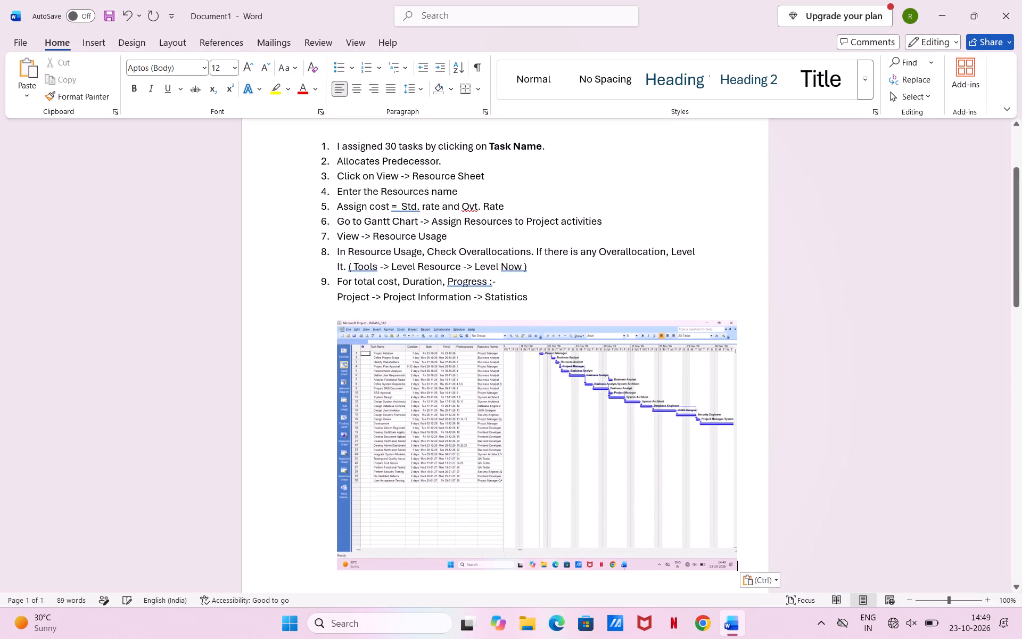
key("Return")
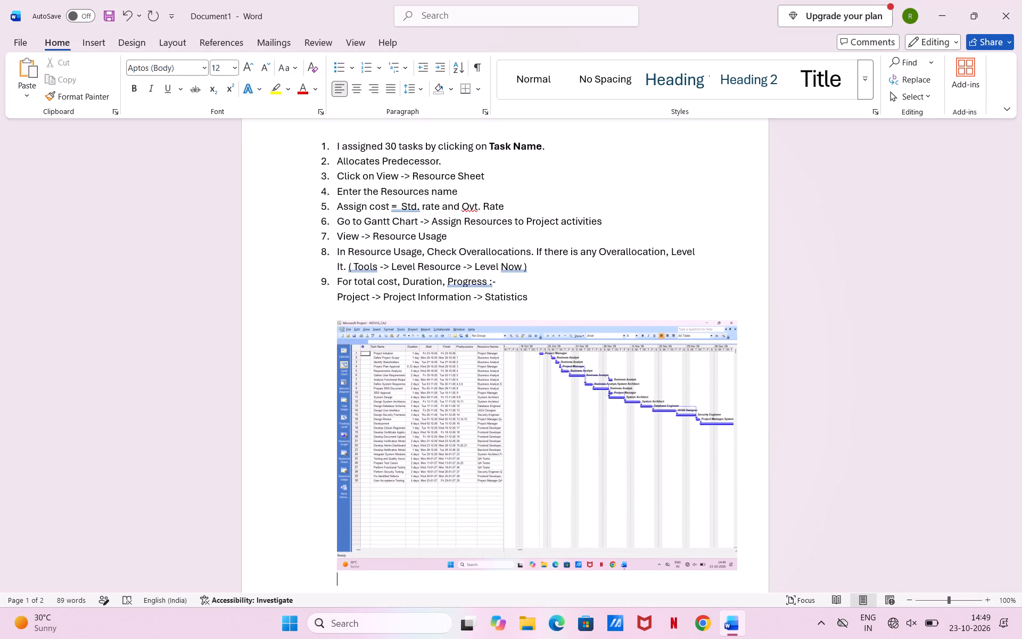
Capture a full-screen screenshot of the Resource Sheet in Microsoft Project and paste it below the Gantt Chart image in Word, followed by a new line.
left_click(944, 10)
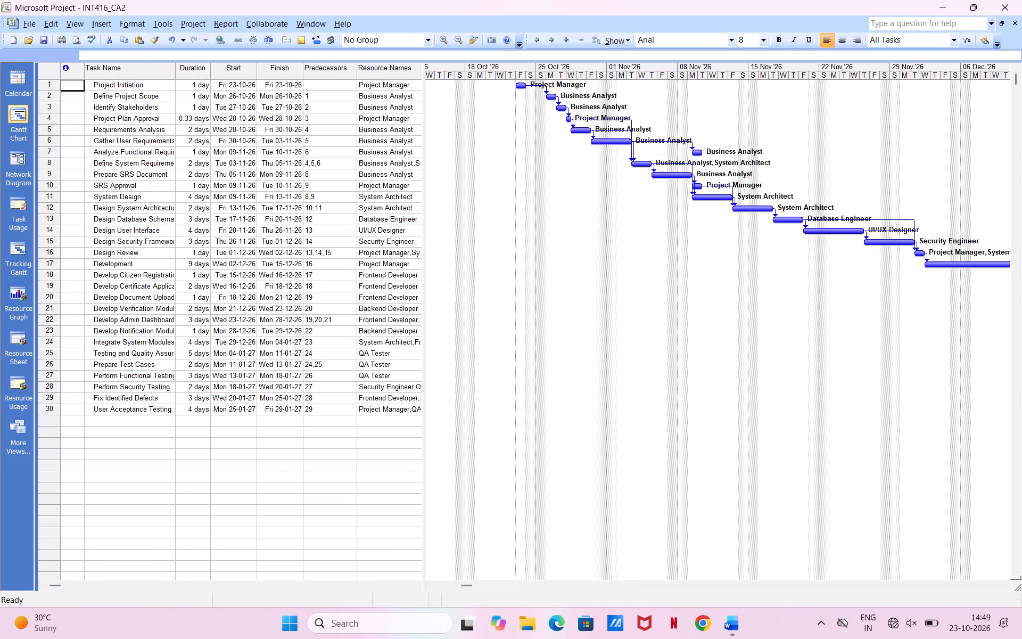
left_click(68, 24)
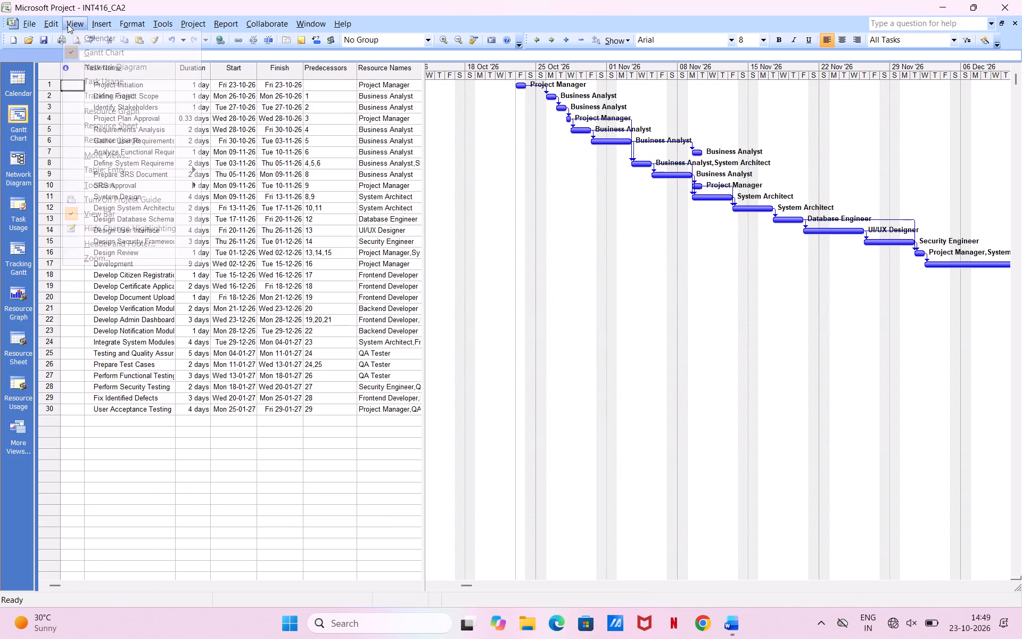
left_click(107, 121)
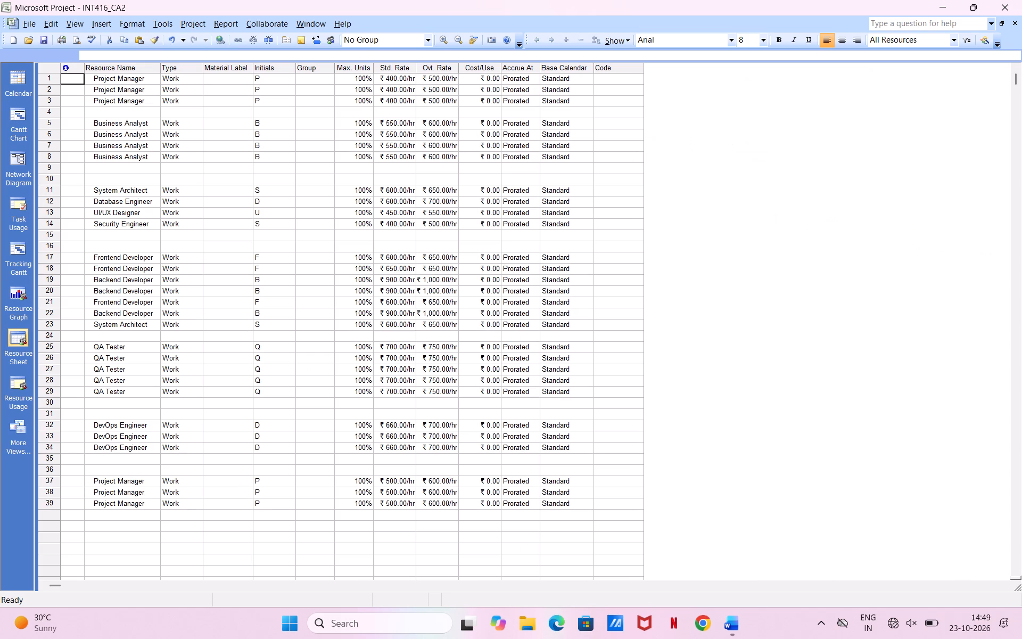
key("Print")
left_click_drag(0, 0, 1020, 638)
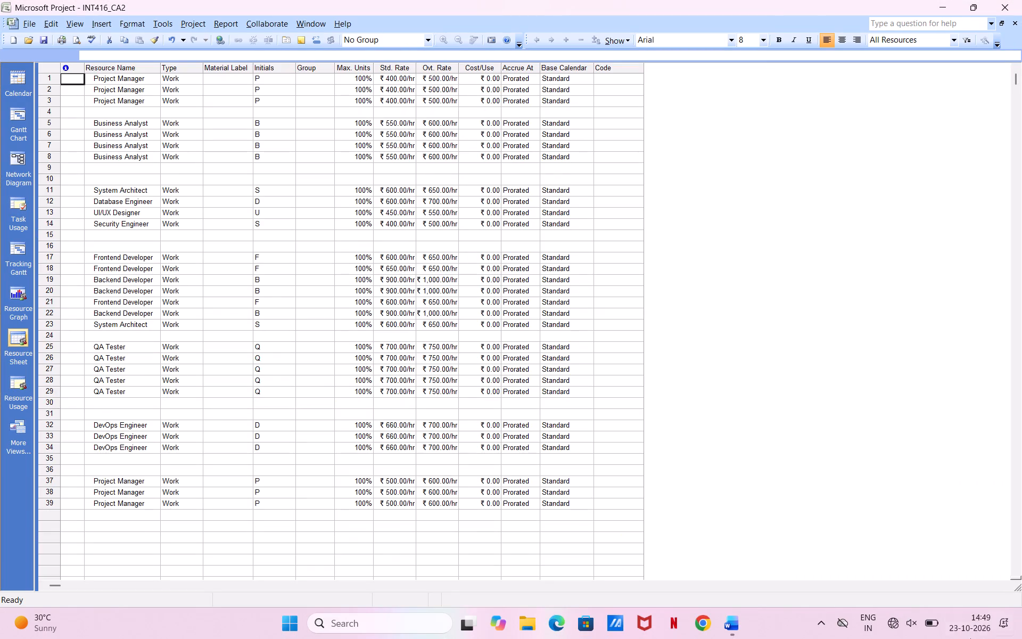
left_click(735, 628)
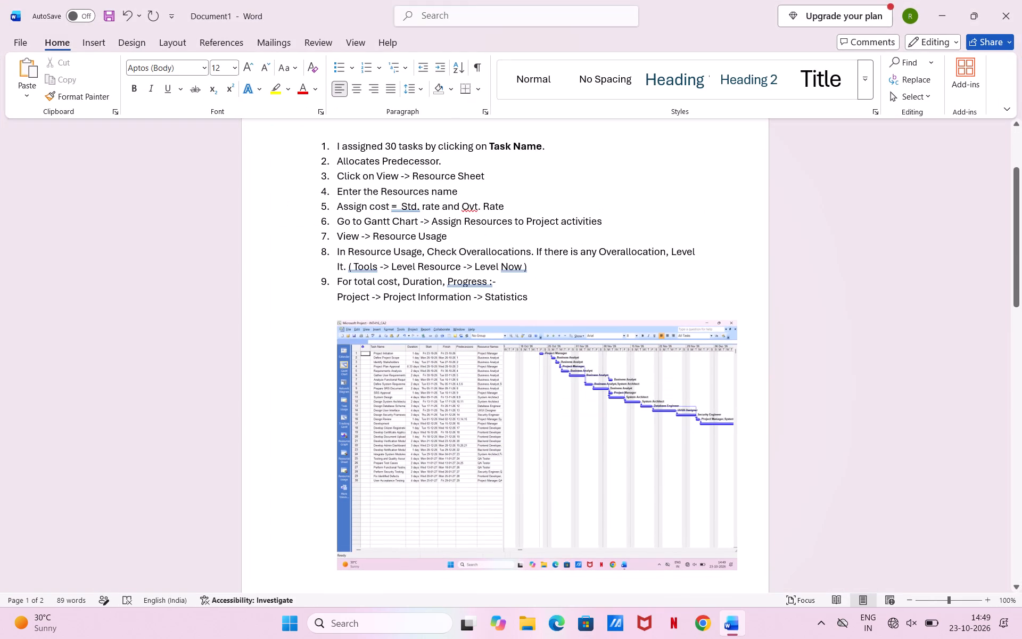
key("ctrl+v")
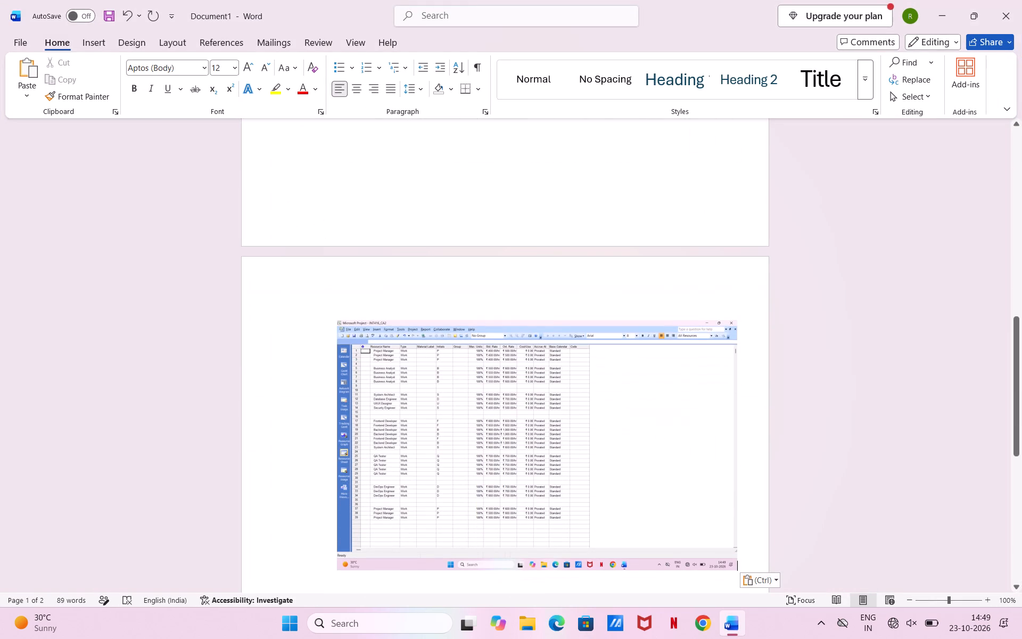
key("Return")
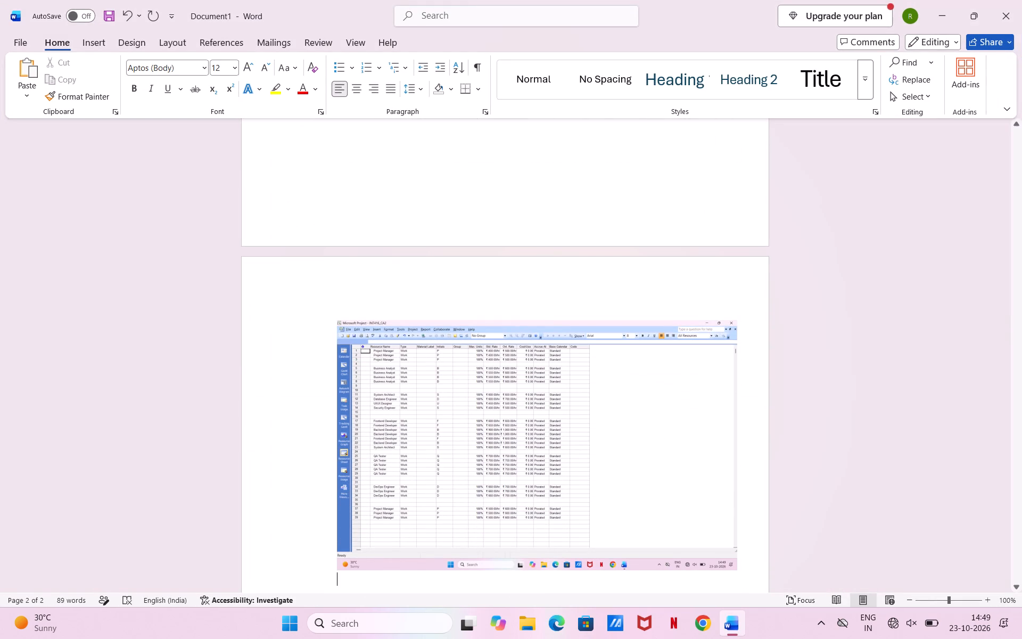
Capture a full-screen screenshot of Resource Usage in Microsoft Project and paste it below the Resource Sheet image in Word, followed by a new line.
left_click(945, 11)
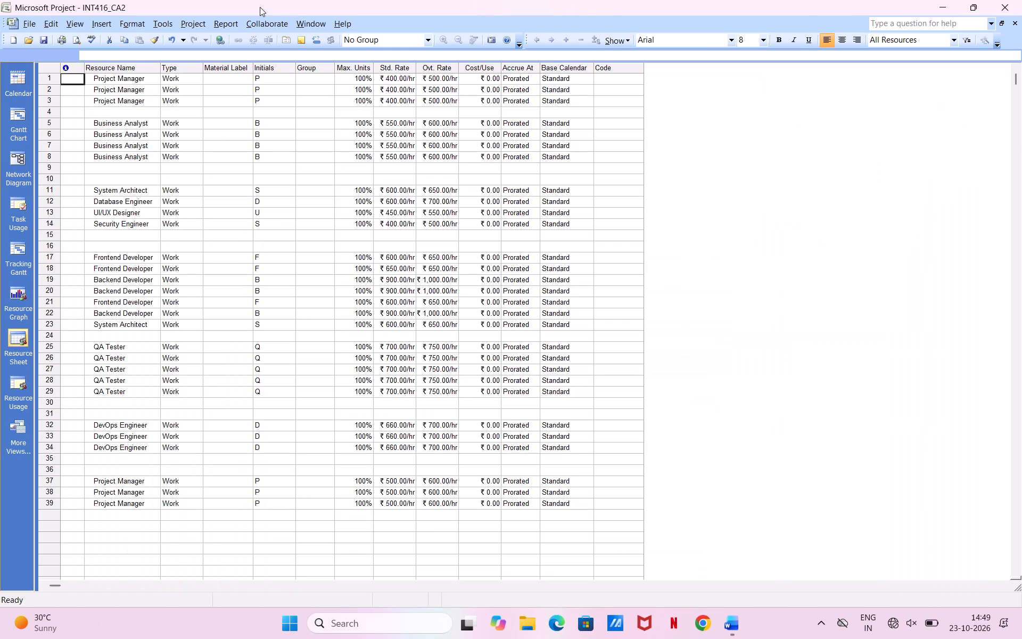
left_click(76, 23)
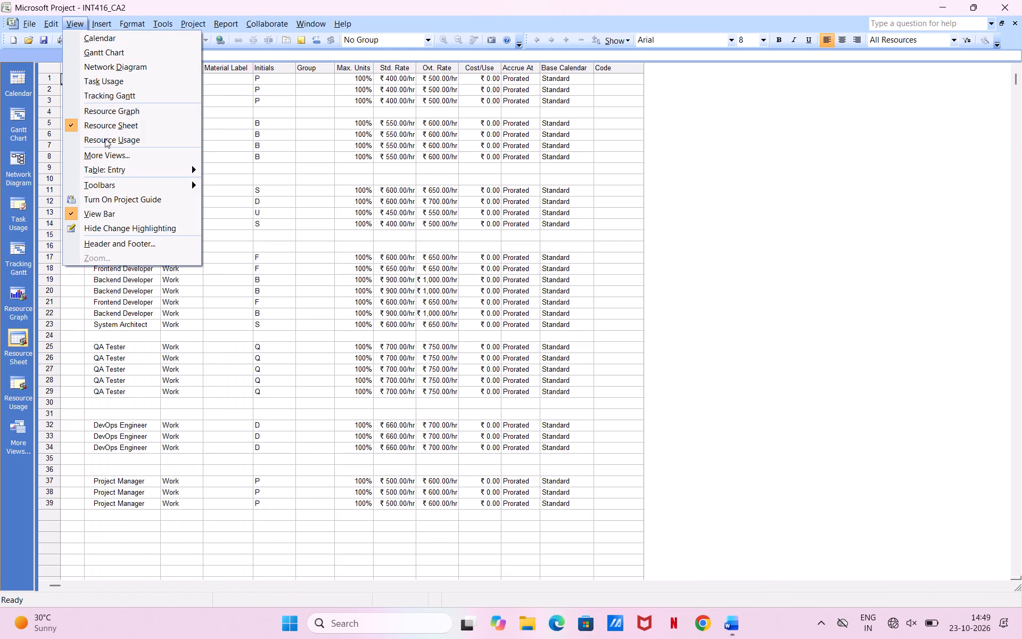
left_click(105, 139)
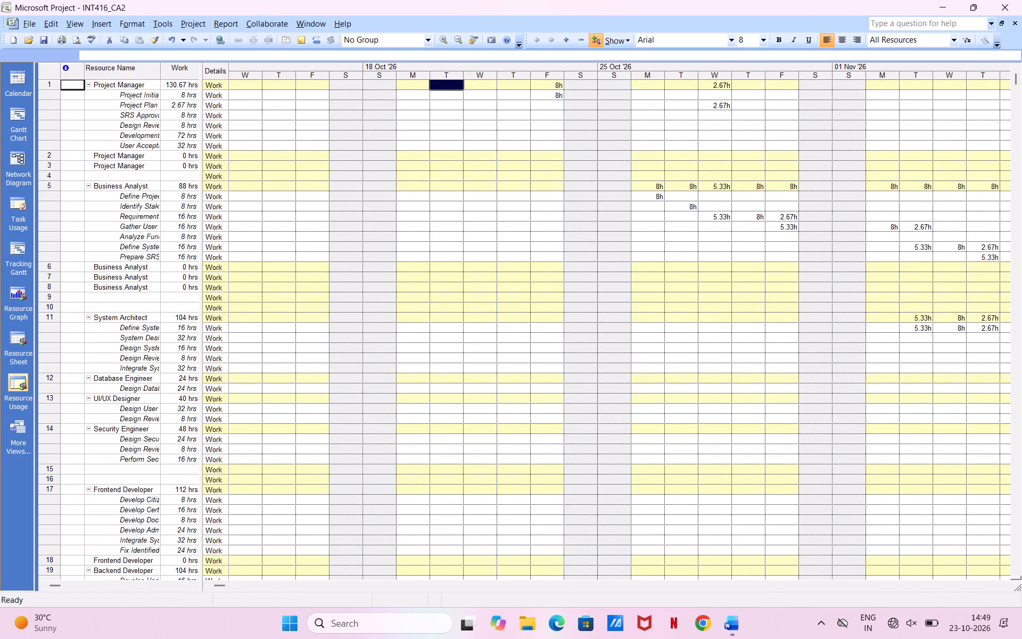
key("Print")
left_click_drag(0, 0, 1021, 638)
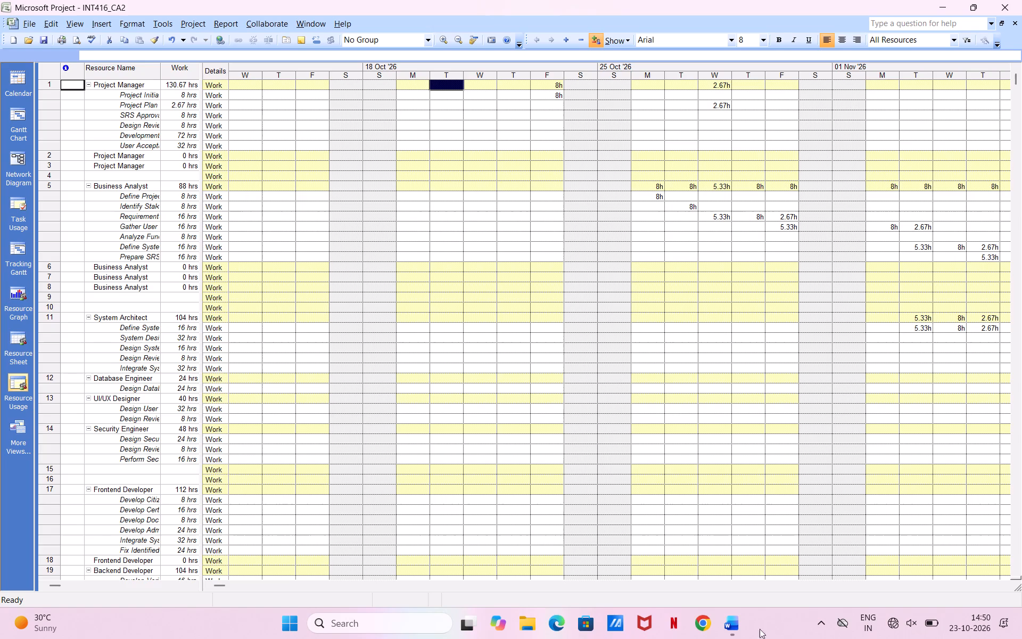
left_click(730, 619)
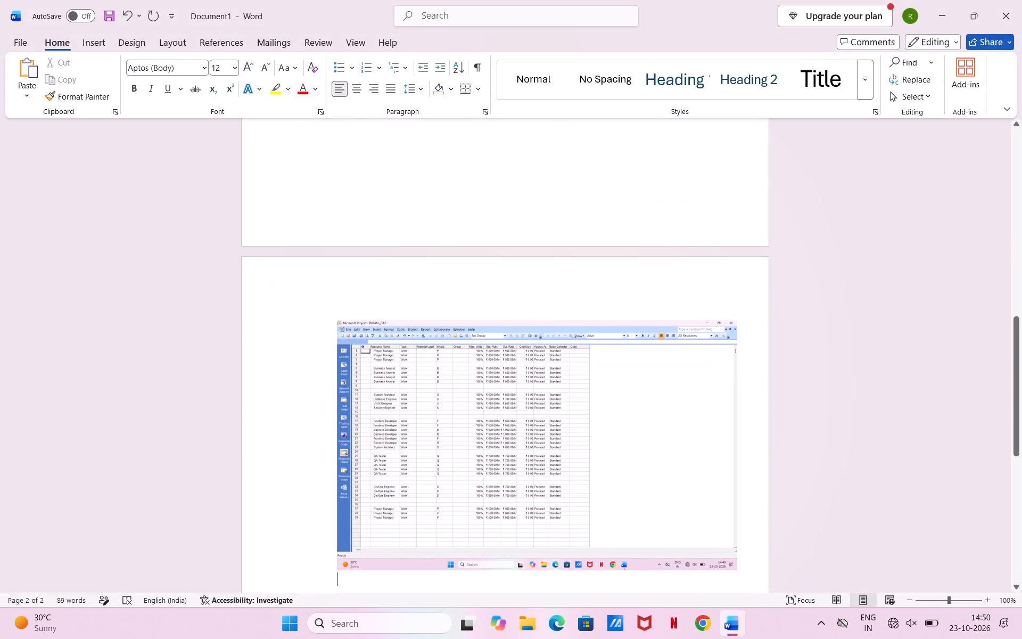
key("ctrl+v")
key("Return")
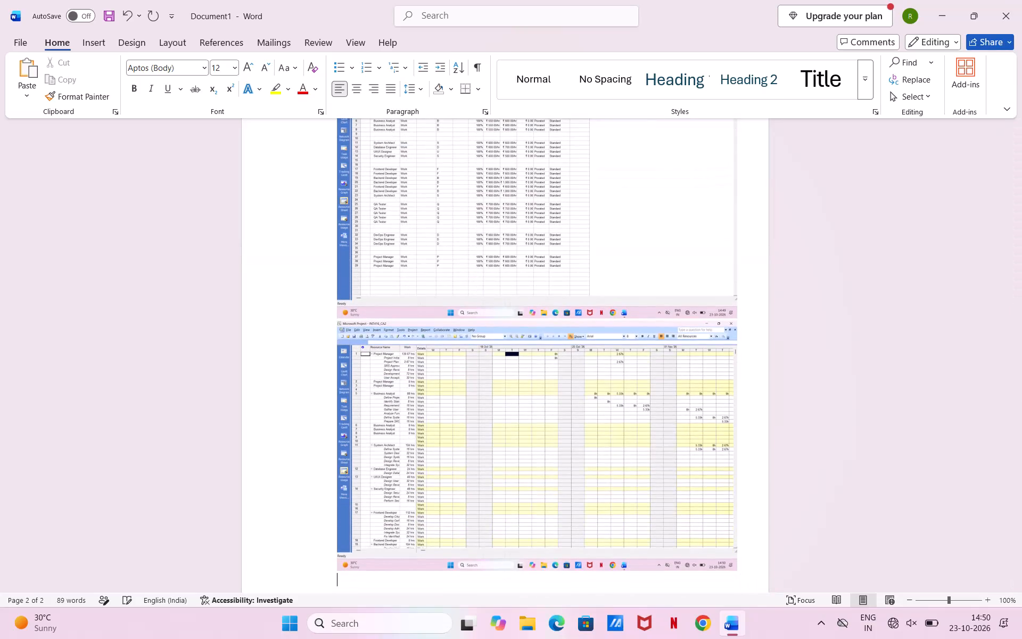
Capture the Resource Leveling dialog in Microsoft Project, paste it below the Resource Usage image in Word with a new line, and close the dialog.
left_click(945, 11)
double_click(76, 20)
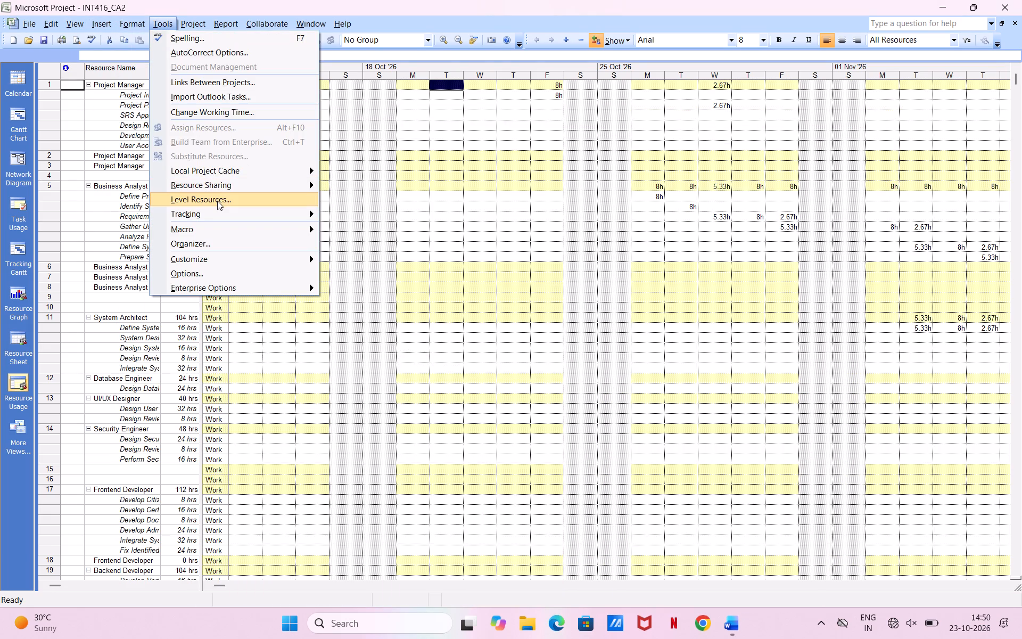
left_click(217, 201)
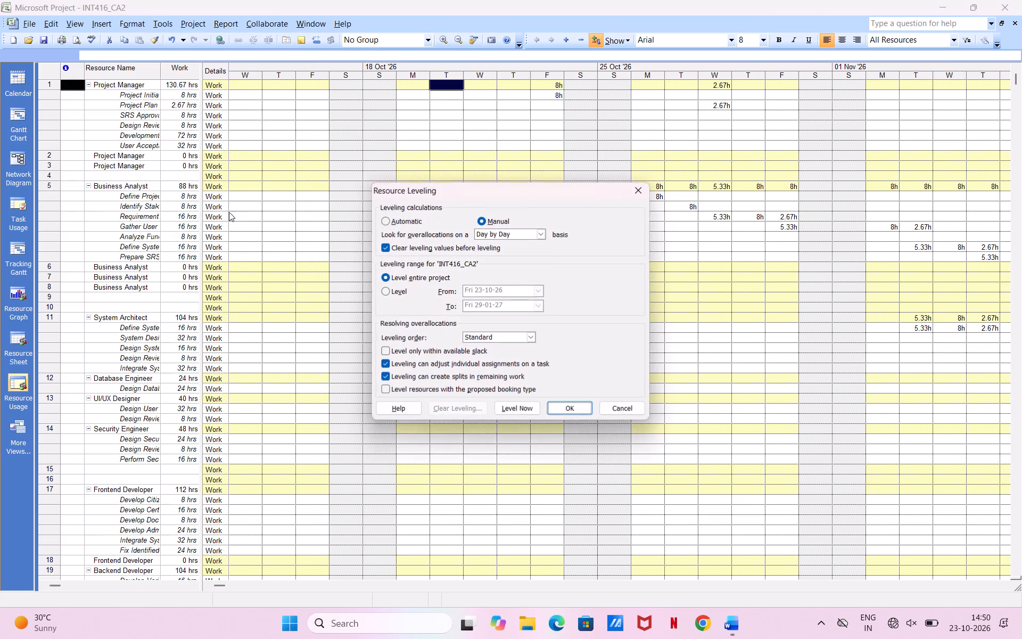
key("Print")
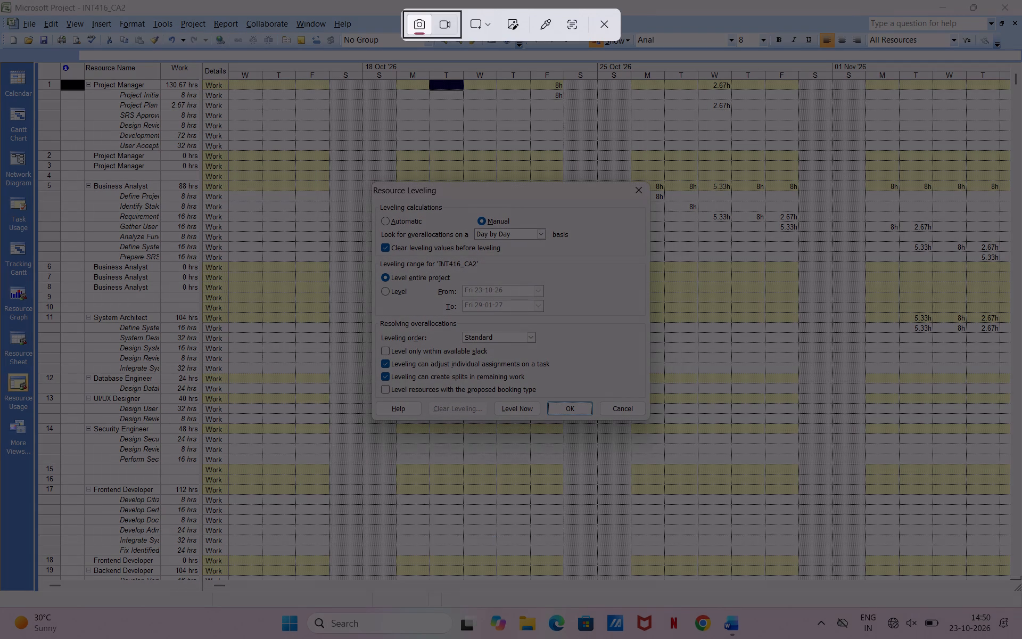
left_click_drag(349, 169, 625, 371)
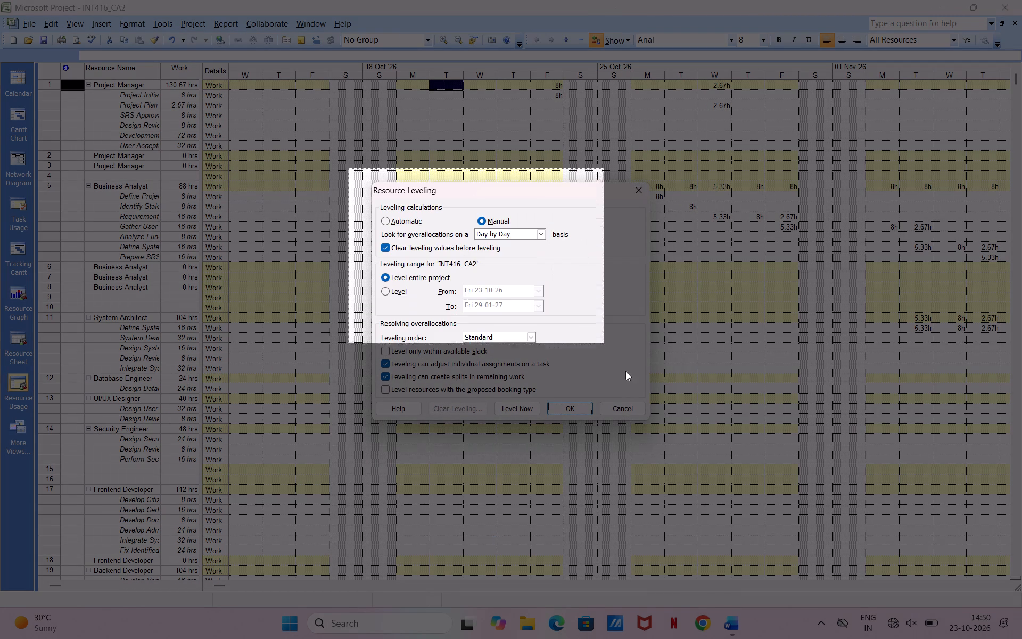
left_click_drag(625, 371, 681, 438)
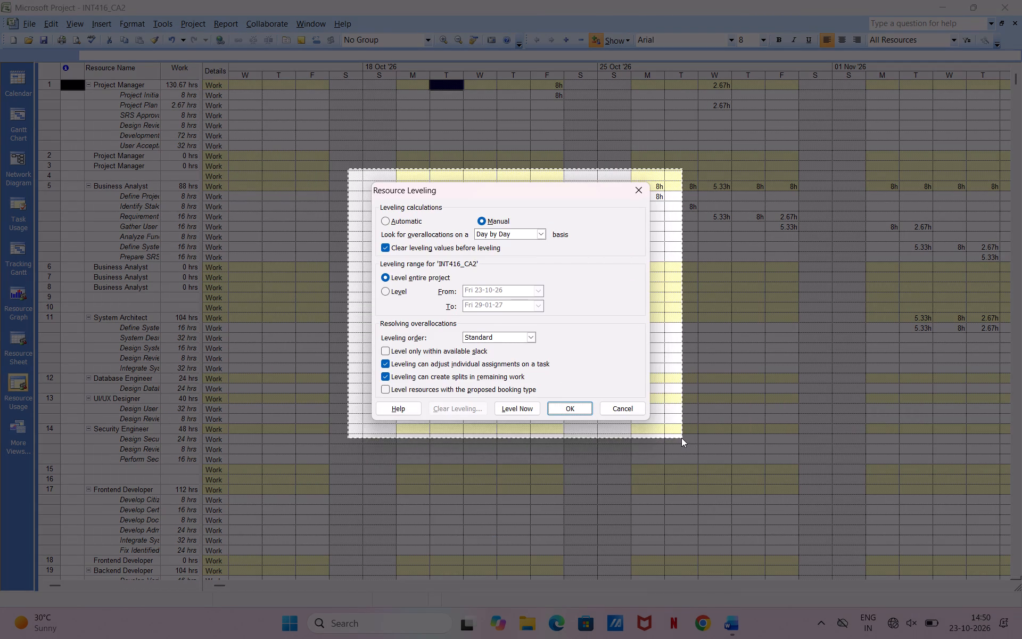
left_click_drag(681, 438, 681, 438)
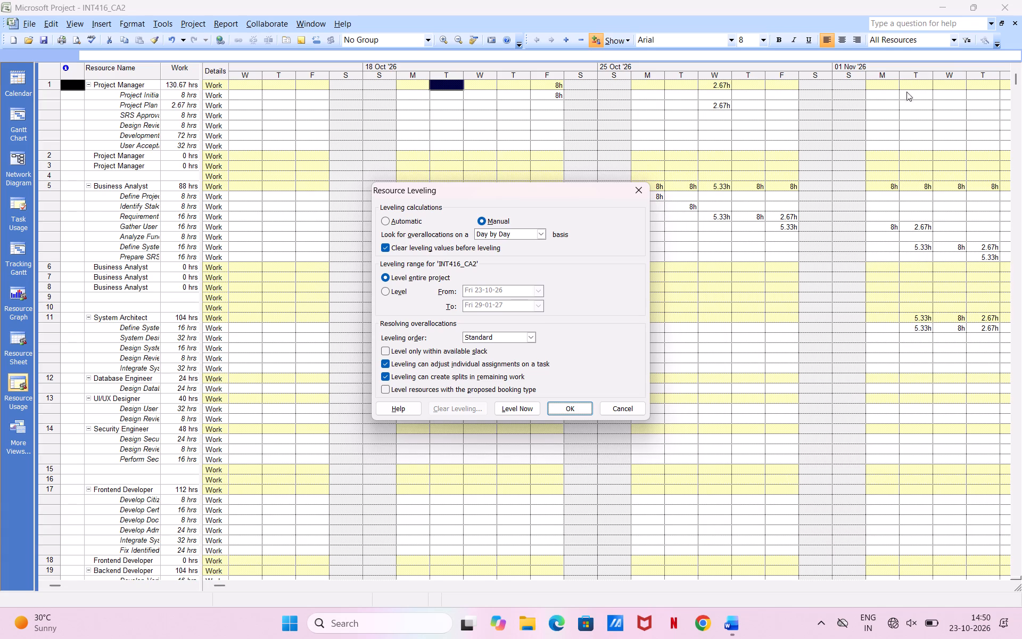
left_click(718, 617)
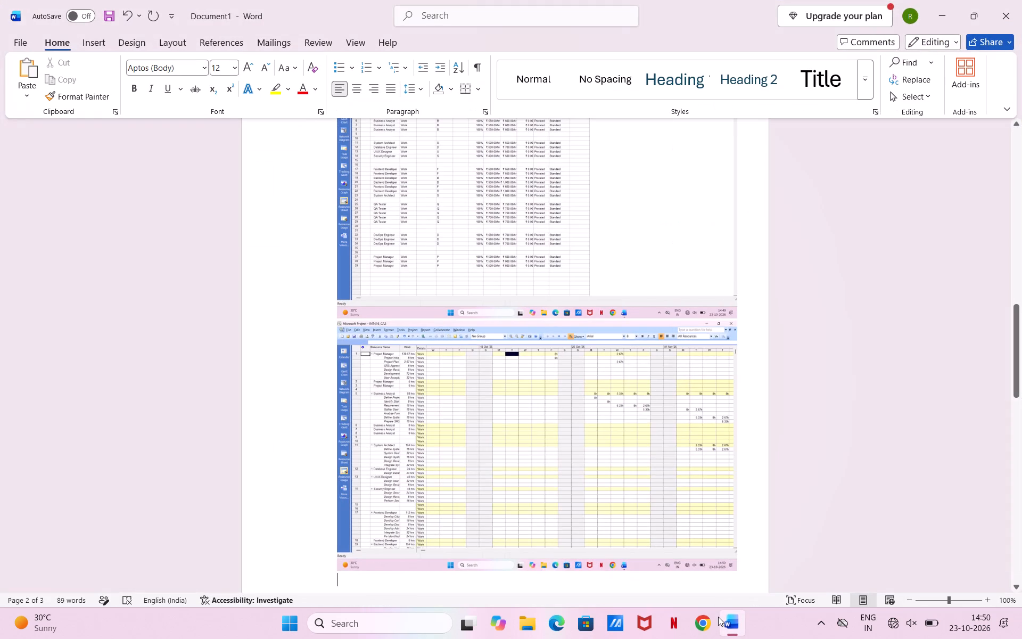
key("ctrl+v")
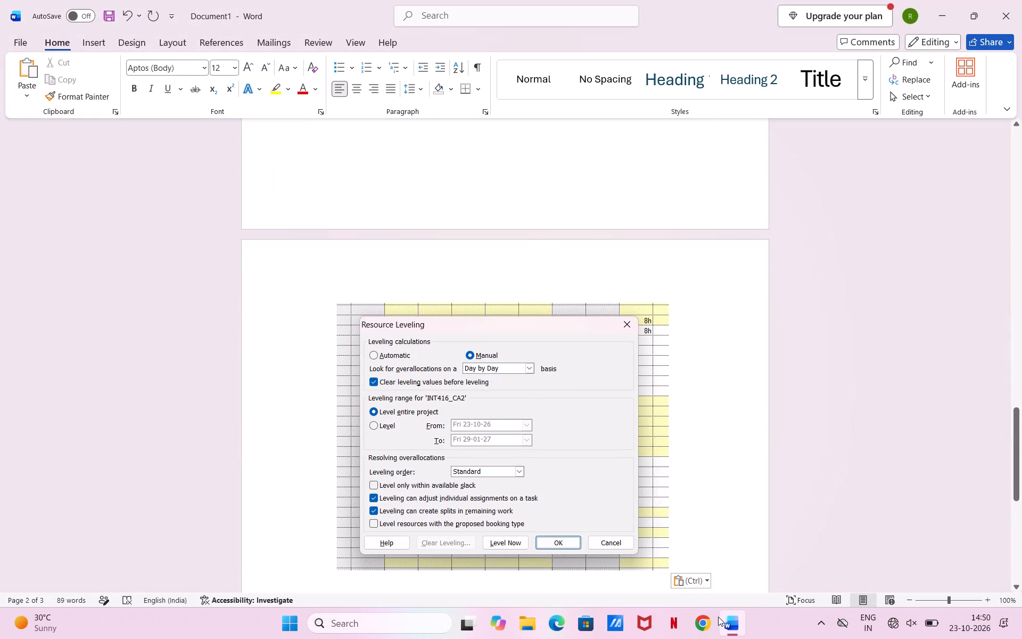
key("Return")
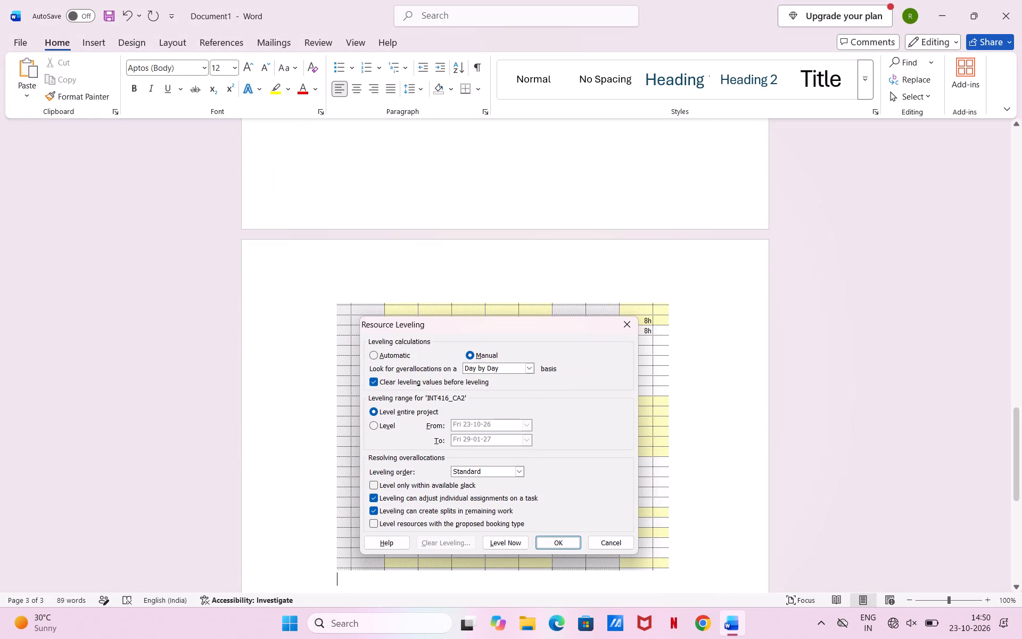
left_click(938, 14)
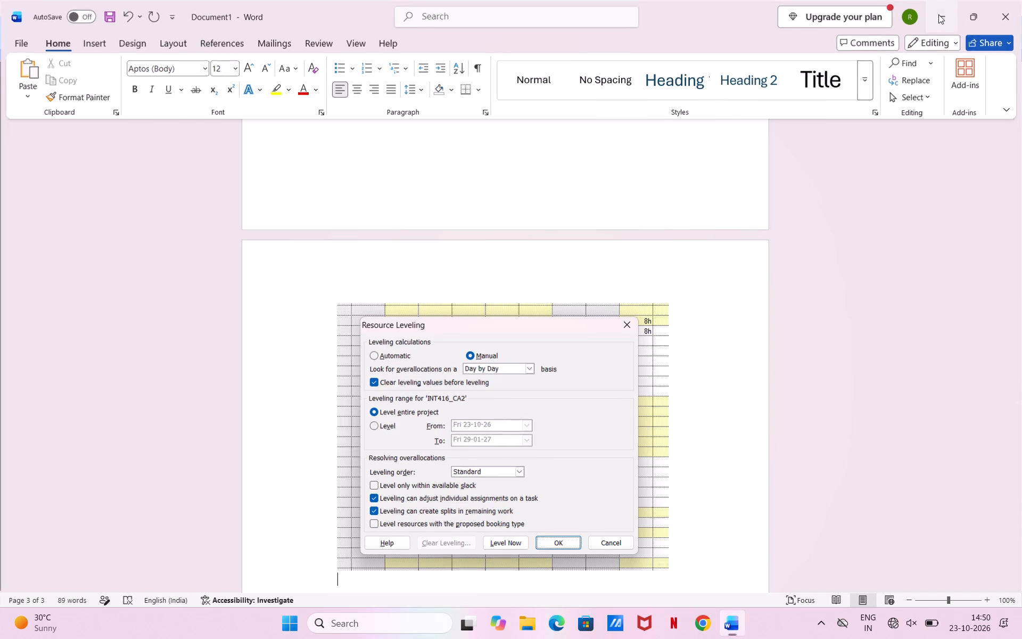
left_click(631, 184)
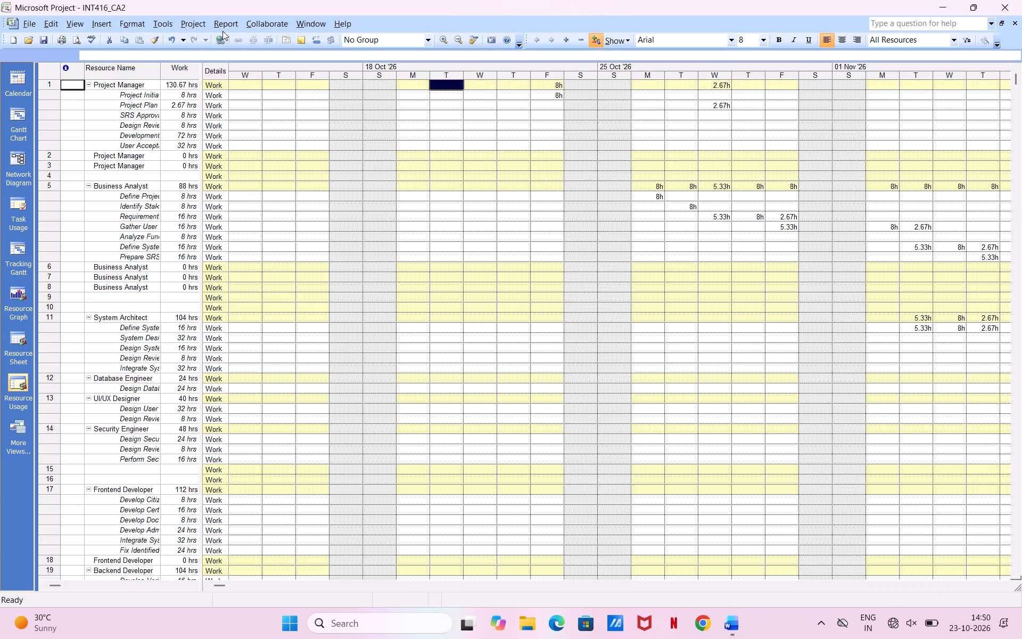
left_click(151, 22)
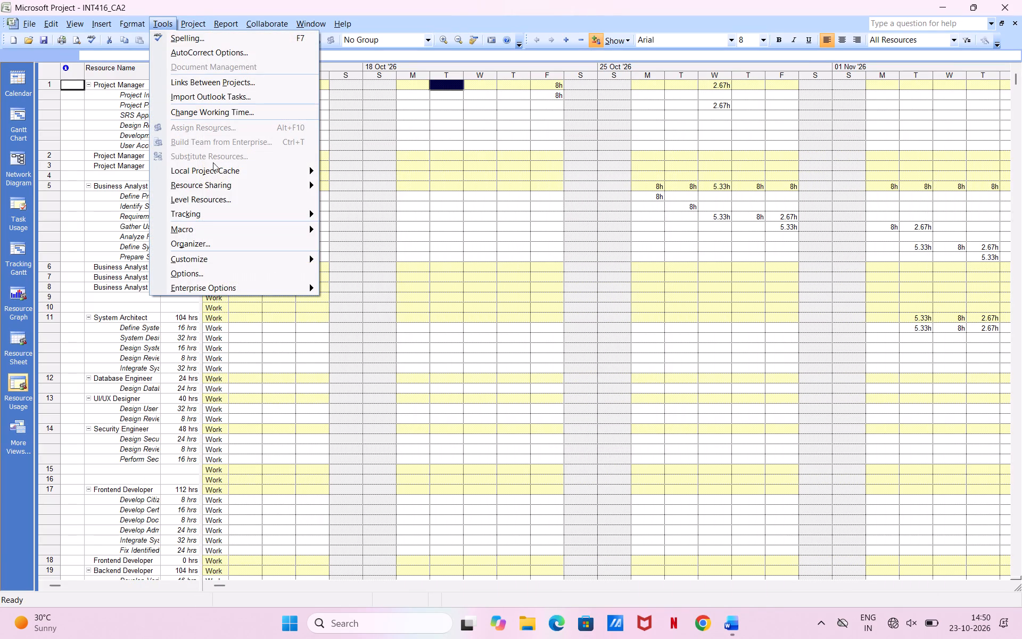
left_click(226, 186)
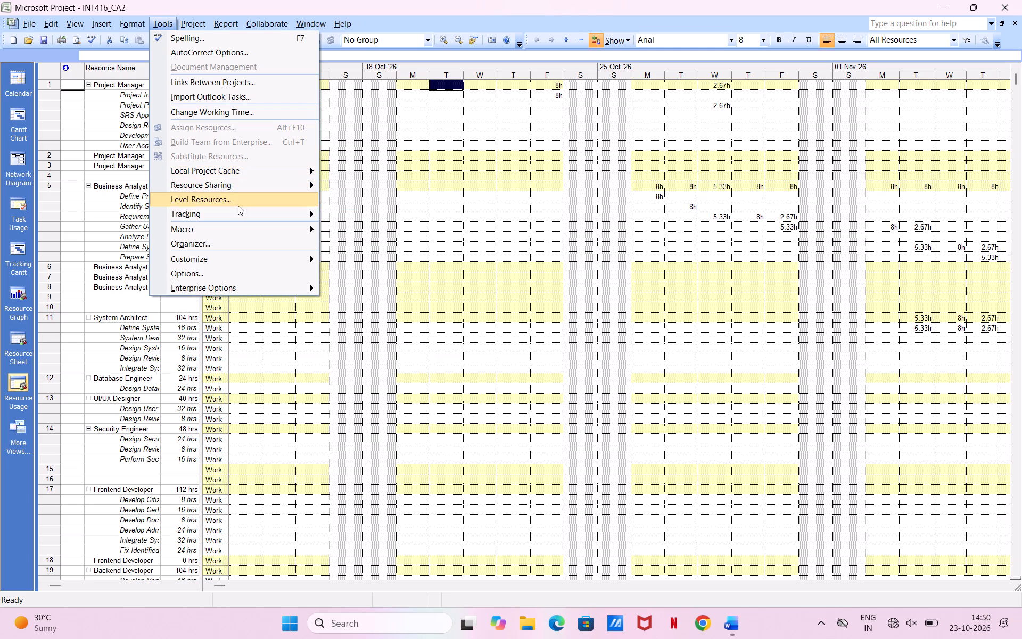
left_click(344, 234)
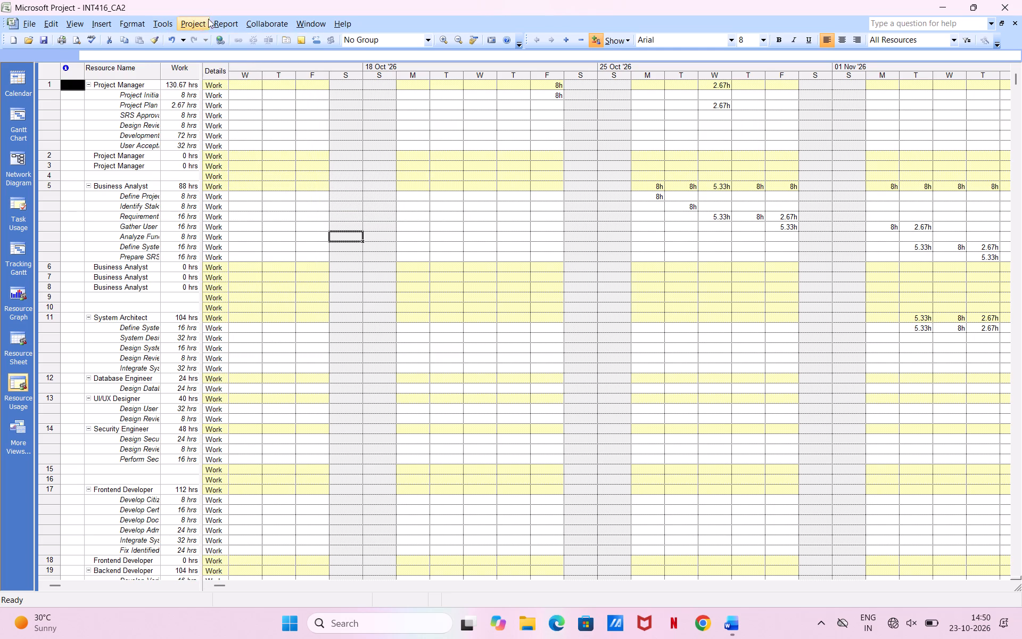
Capture the Project Statistics dialog for INT416_CA2 in Microsoft Project and paste it below the Resource Leveling image in Word.
left_click(200, 23)
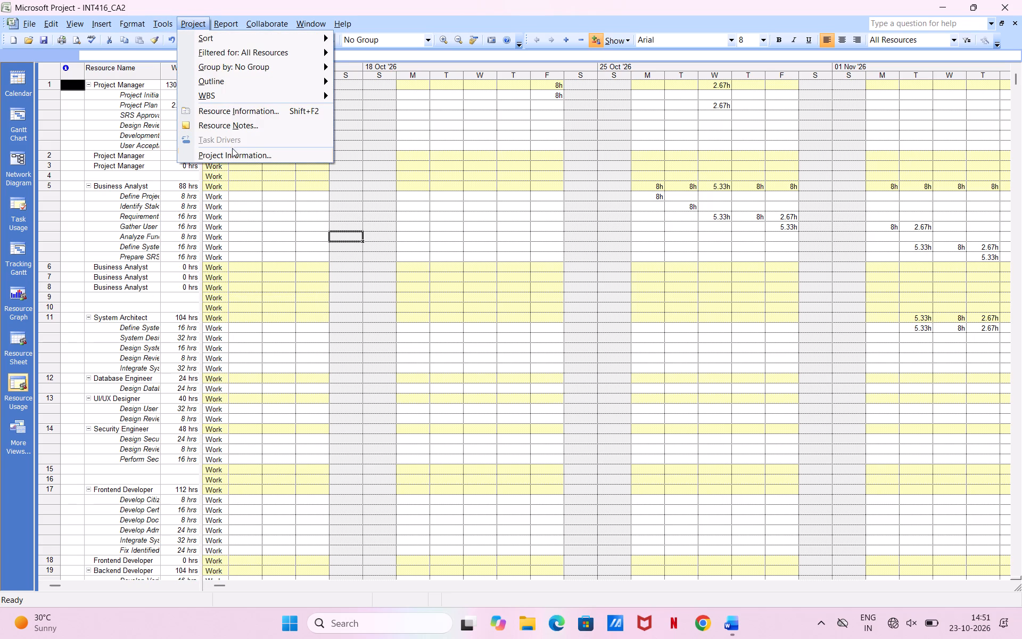
left_click(233, 151)
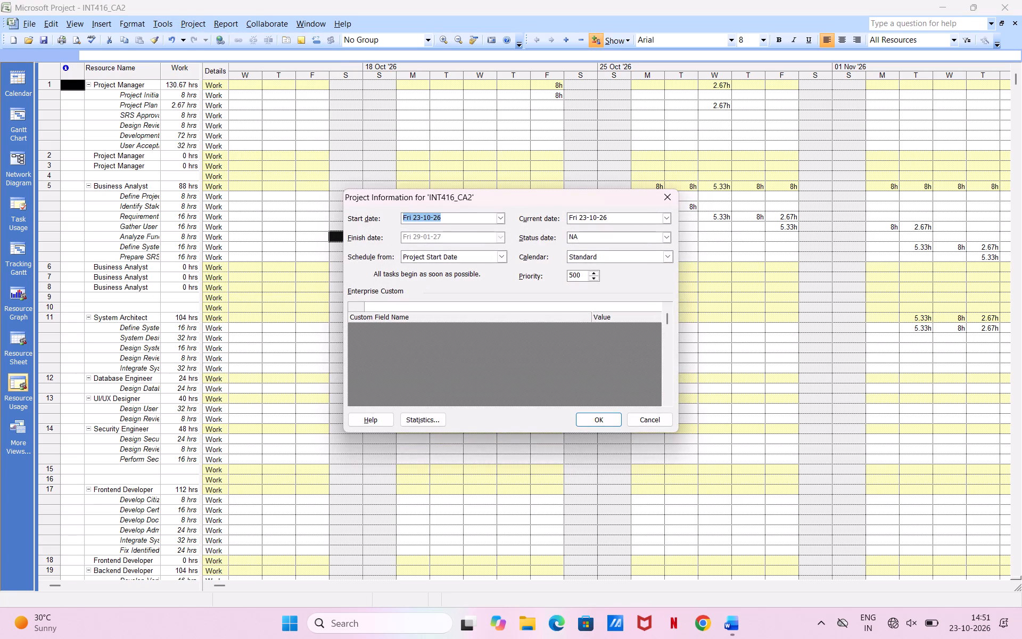
left_click(434, 424)
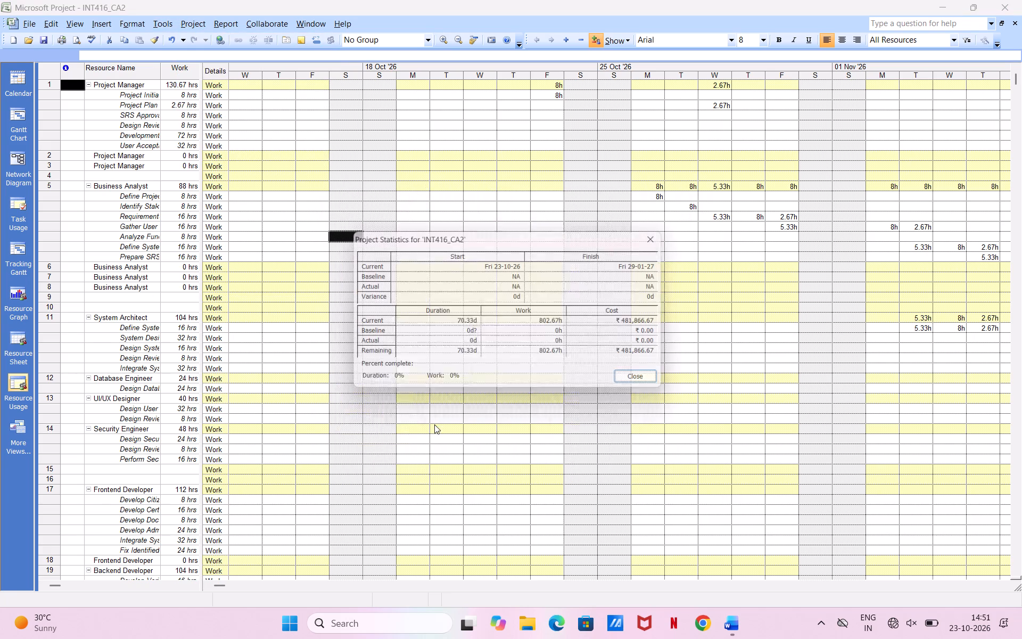
key("Print")
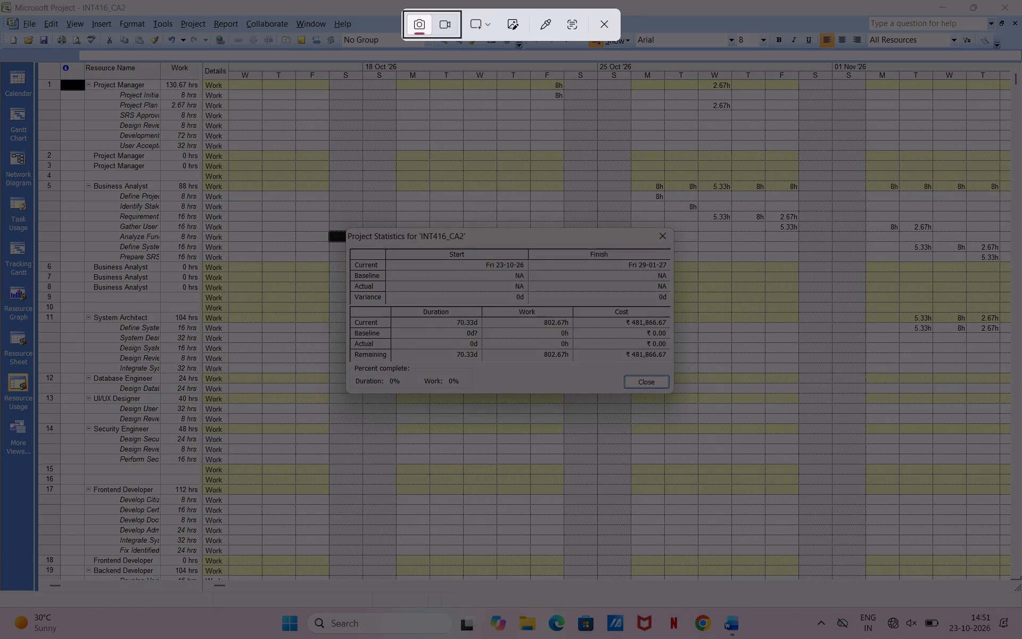
left_click_drag(345, 230, 676, 386)
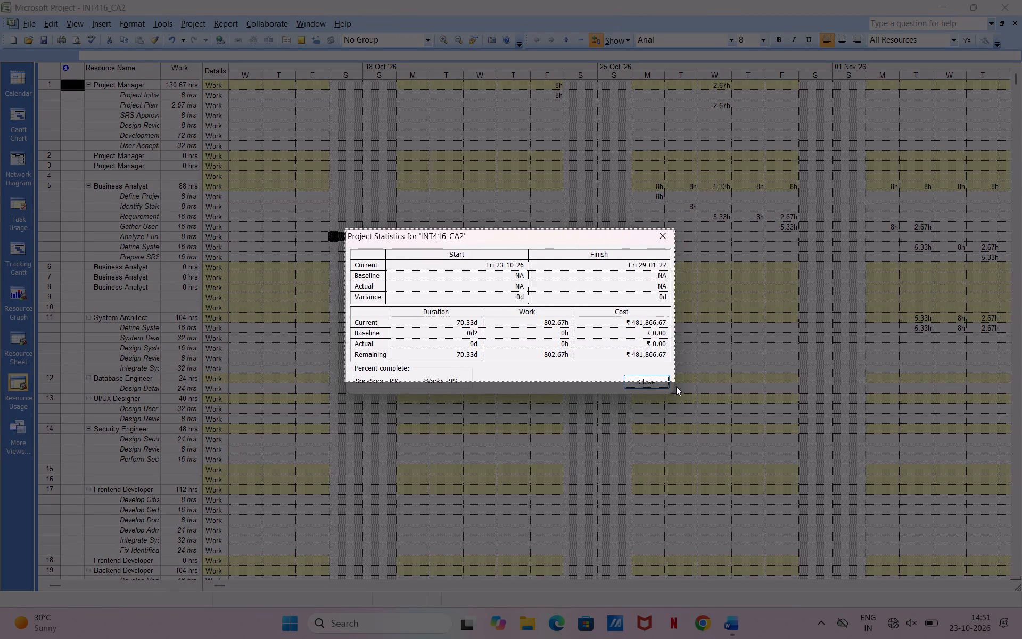
left_click_drag(676, 386, 673, 394)
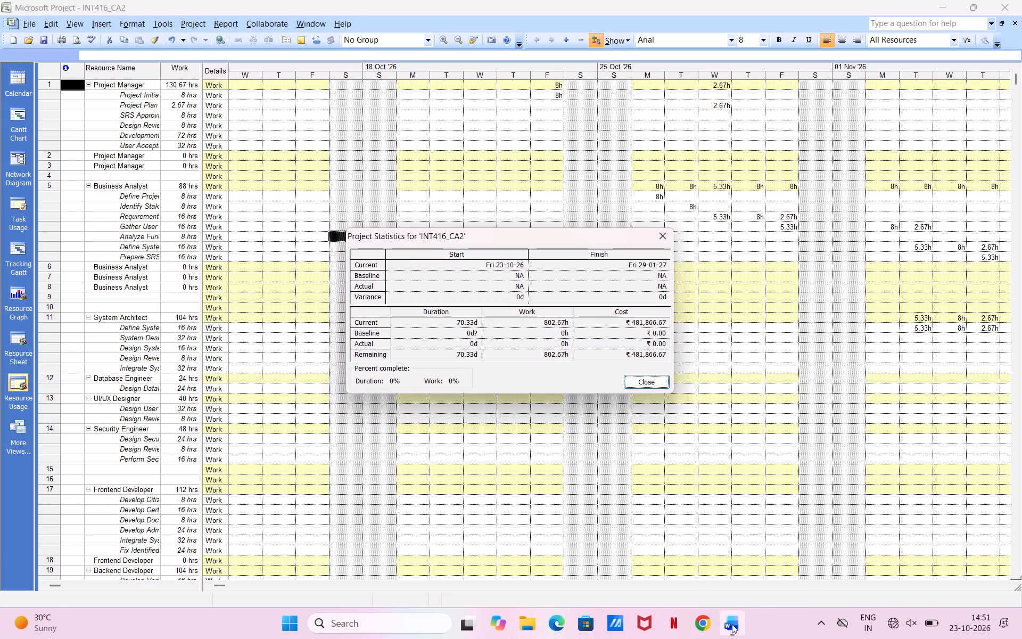
left_click(732, 624)
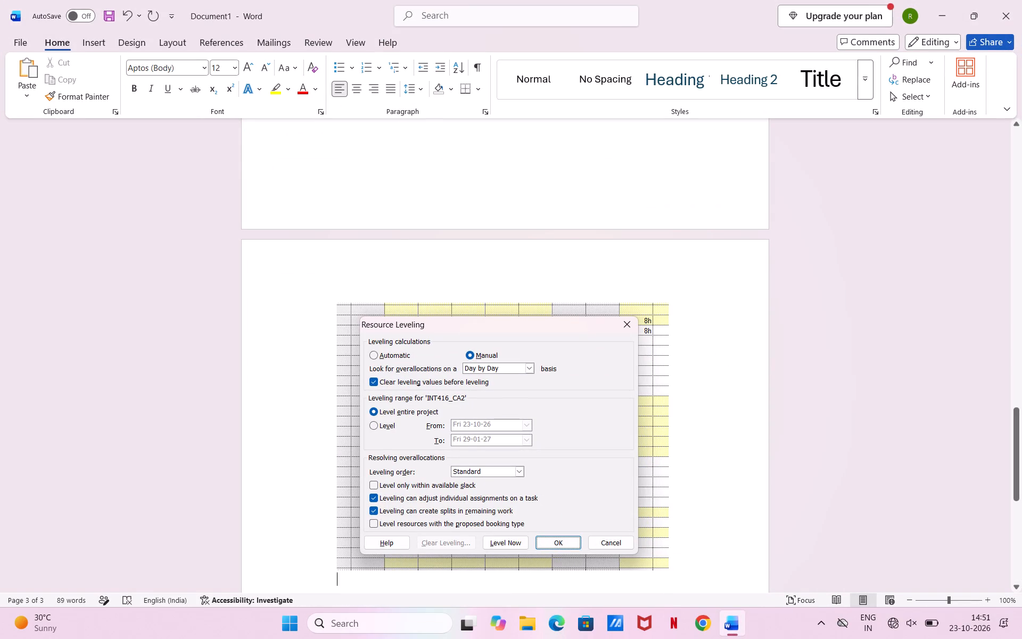
key("ctrl+v")
Add numbered item 10 below the "Project -> Project Information -> Statistics" line with the text "Total cost =".
scroll(662, 343, "up", 8)
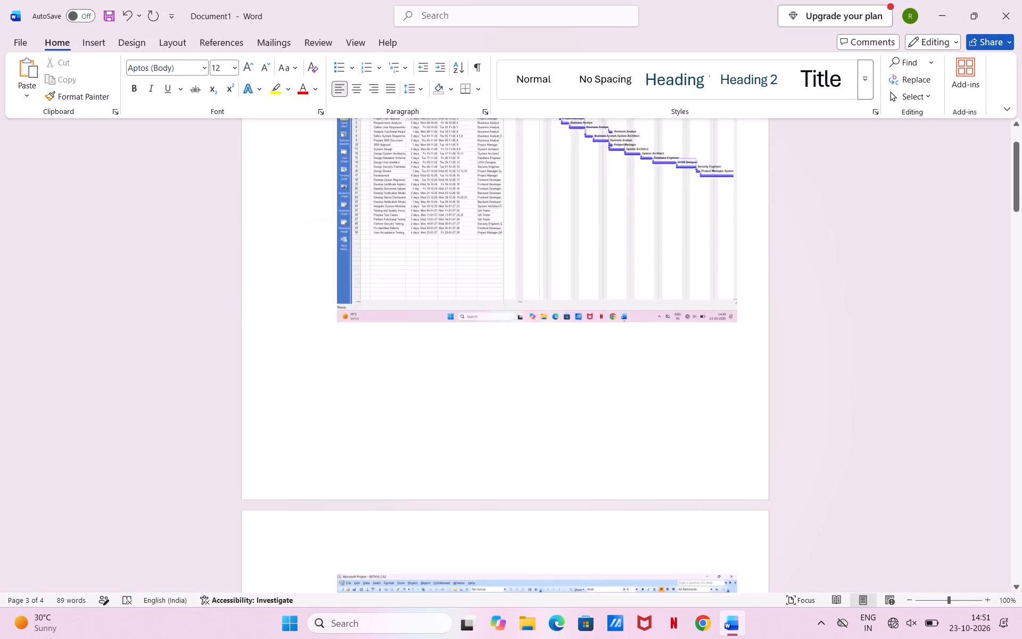
left_click(544, 424)
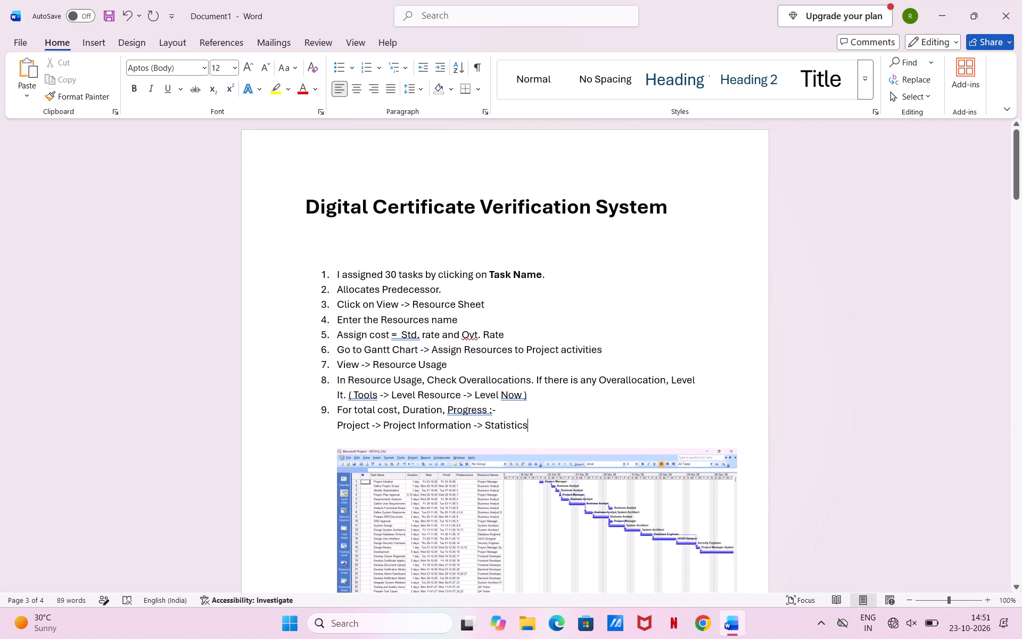
key("Return")
type("10.")
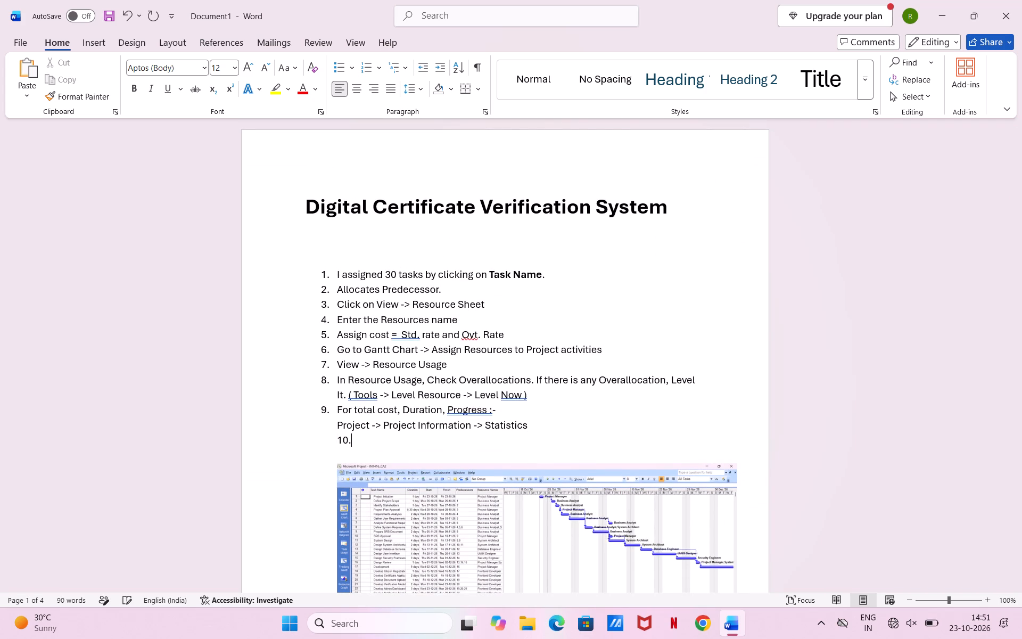
key("Return")
key("BackSpace")
key("BackSpace")
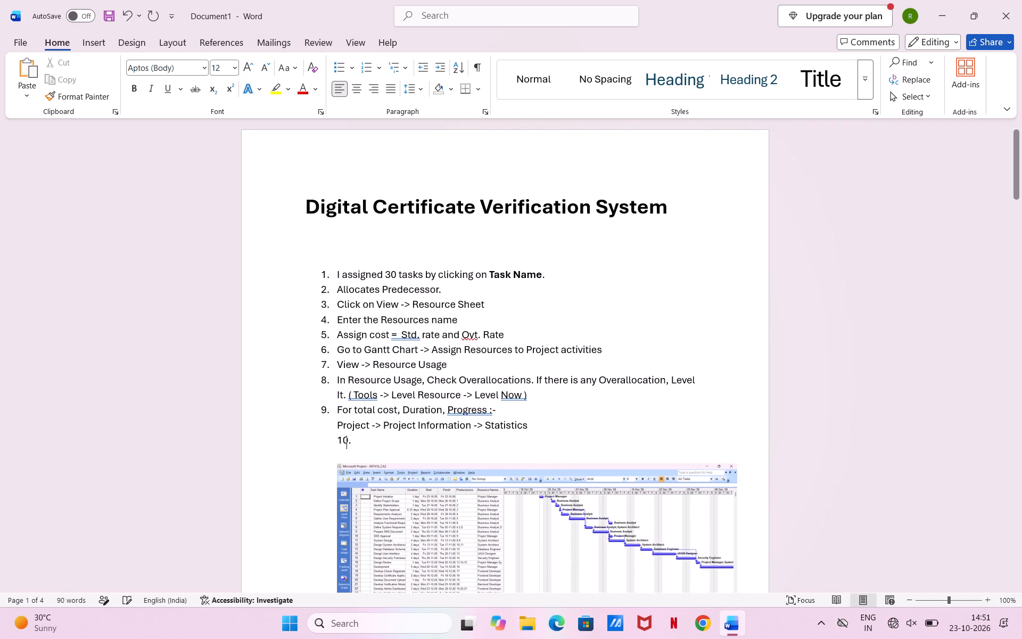
key("BackSpace")
key("BackSpace")
key("BackSpace")
key("BackSpace")
type("10.")
key("space")
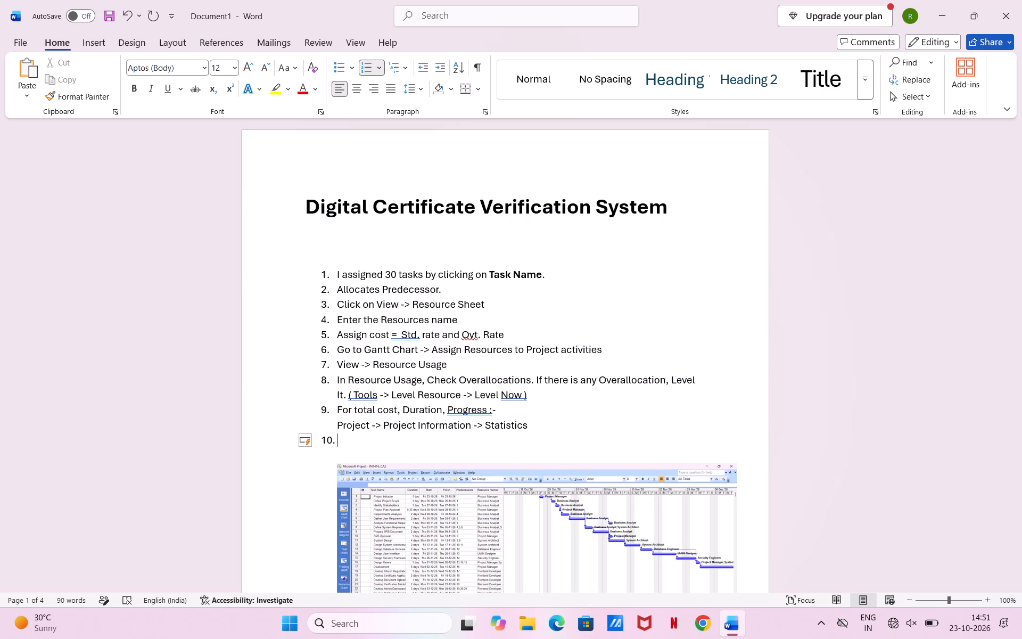
key("space")
type("Total cost =")
key("space")
Complete item 10 with the current cost from Microsoft Project's Project Statistics, so it reads "Total cost = 481,866.67rs".
left_click(938, 17)
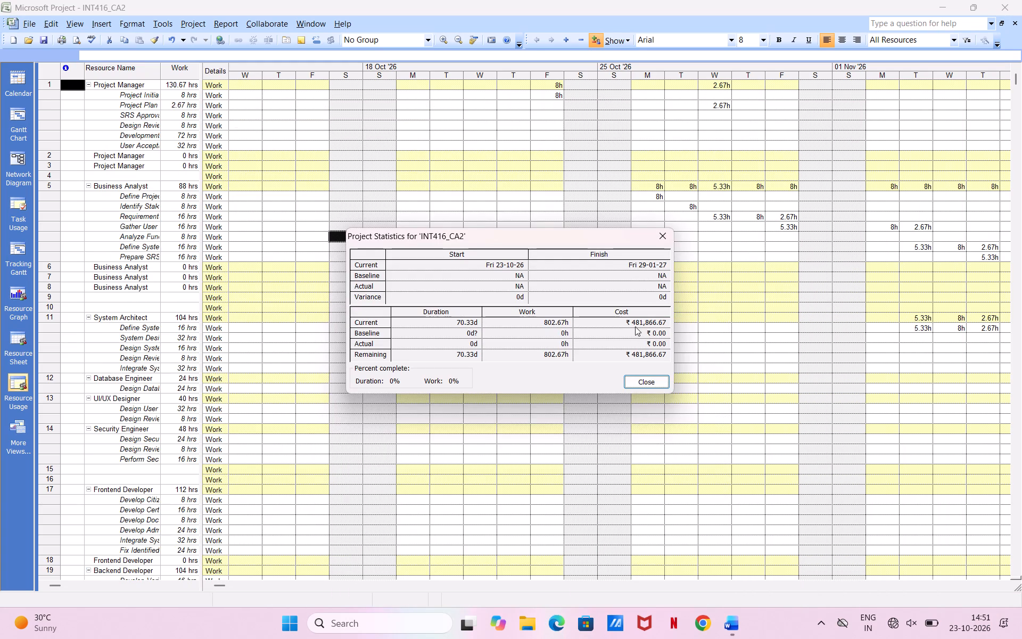
left_click_drag(632, 322, 651, 319)
left_click(729, 508)
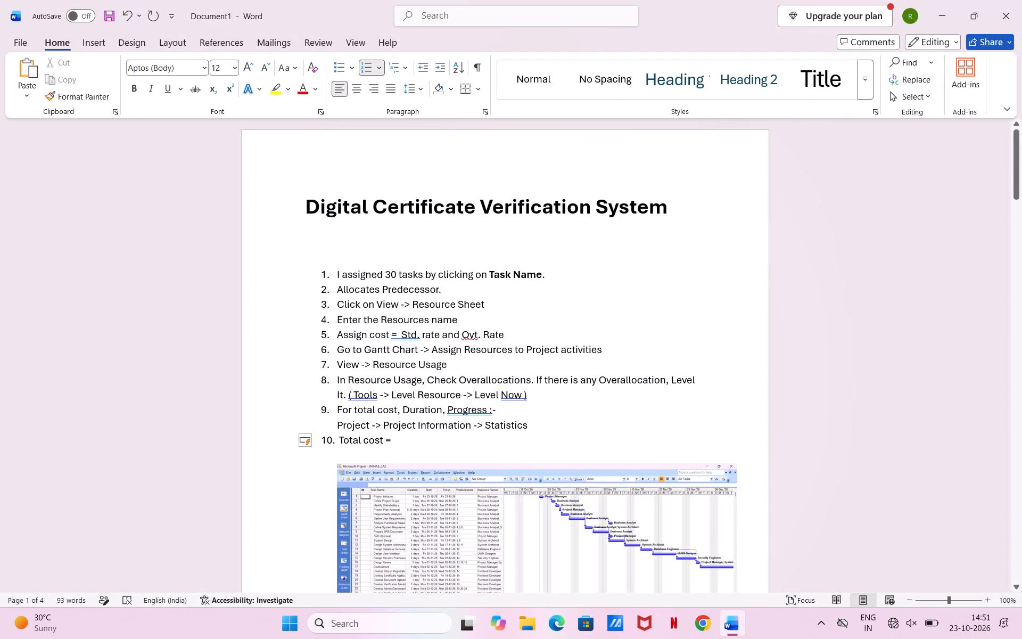
type("481")
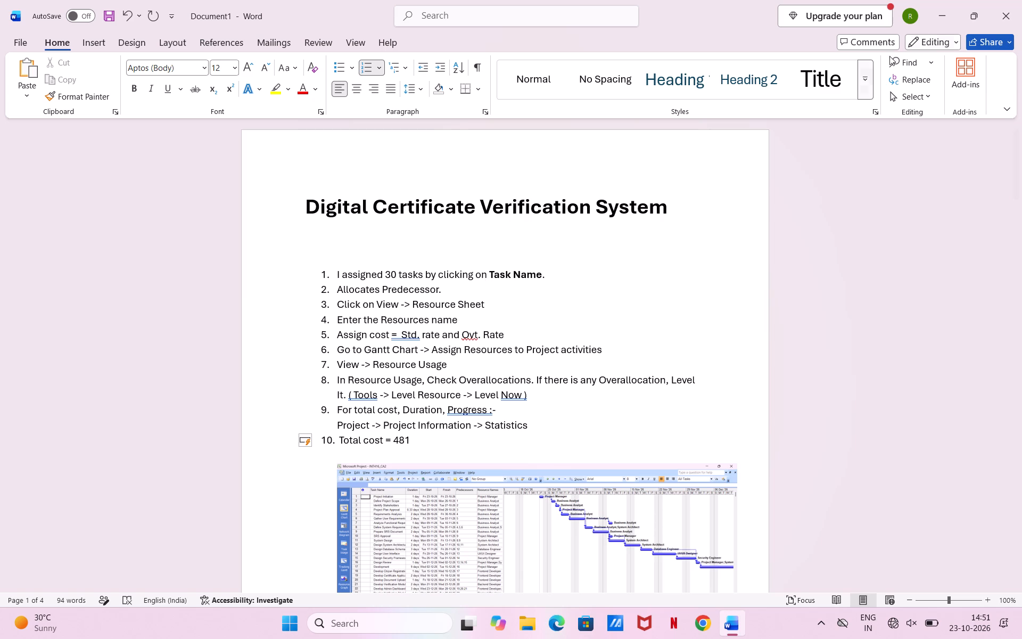
left_click(943, 20)
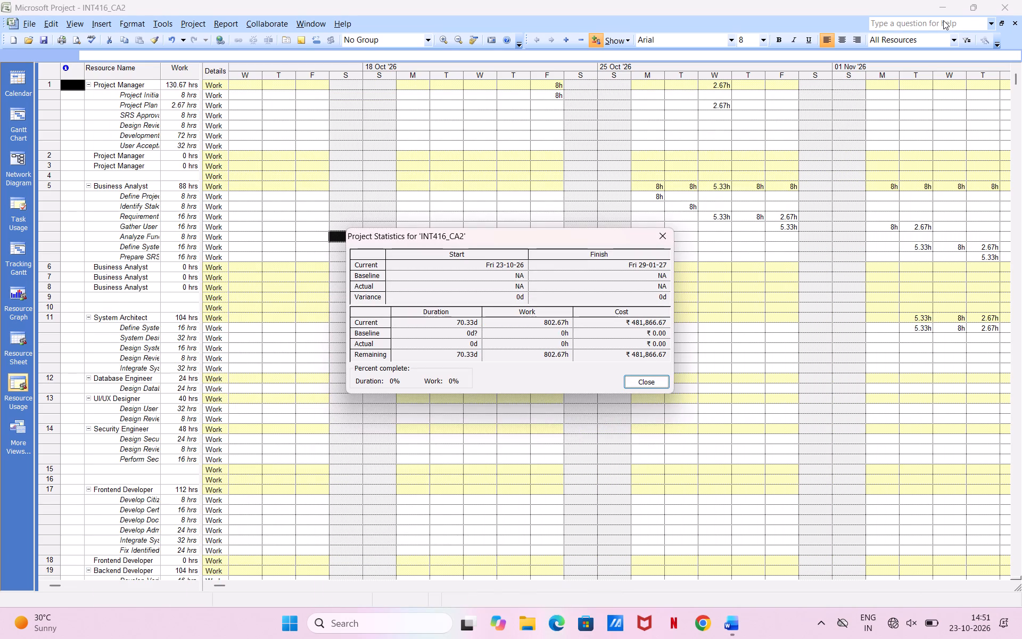
left_click(735, 620)
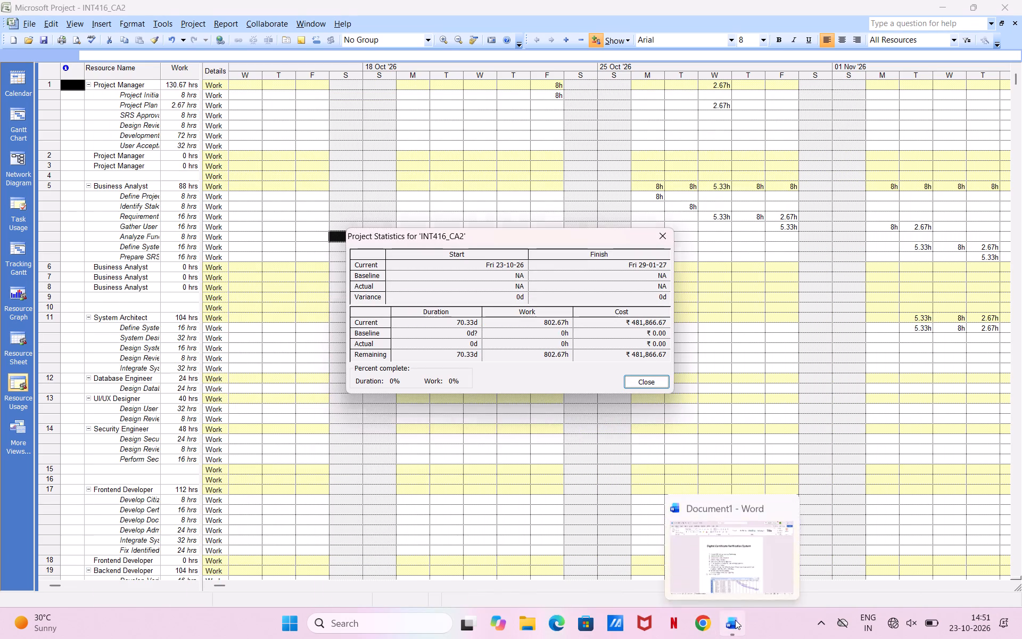
key("comma")
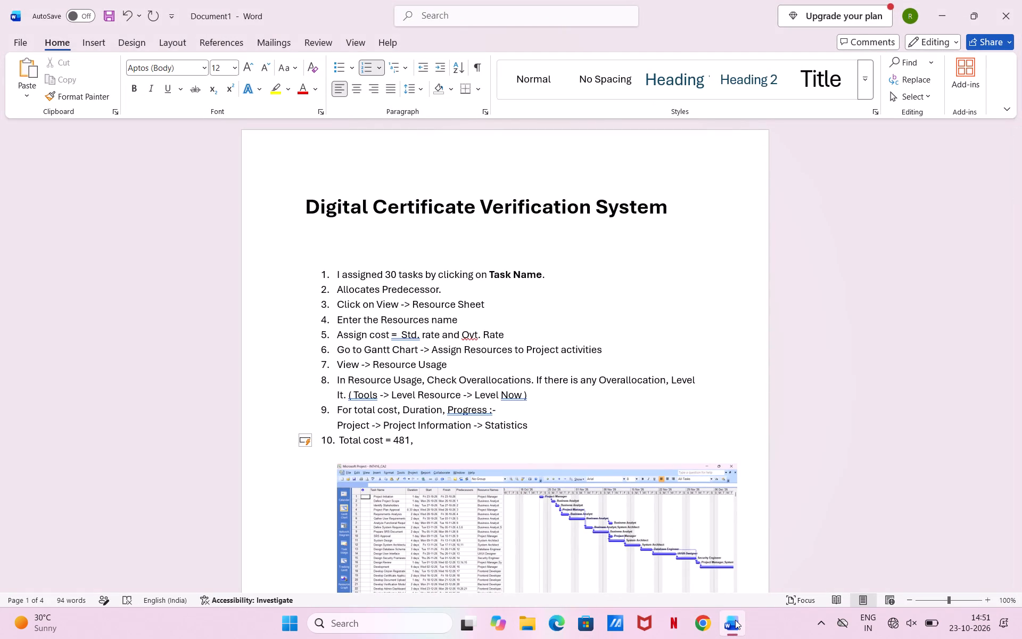
type("866")
key("period")
left_click(947, 0)
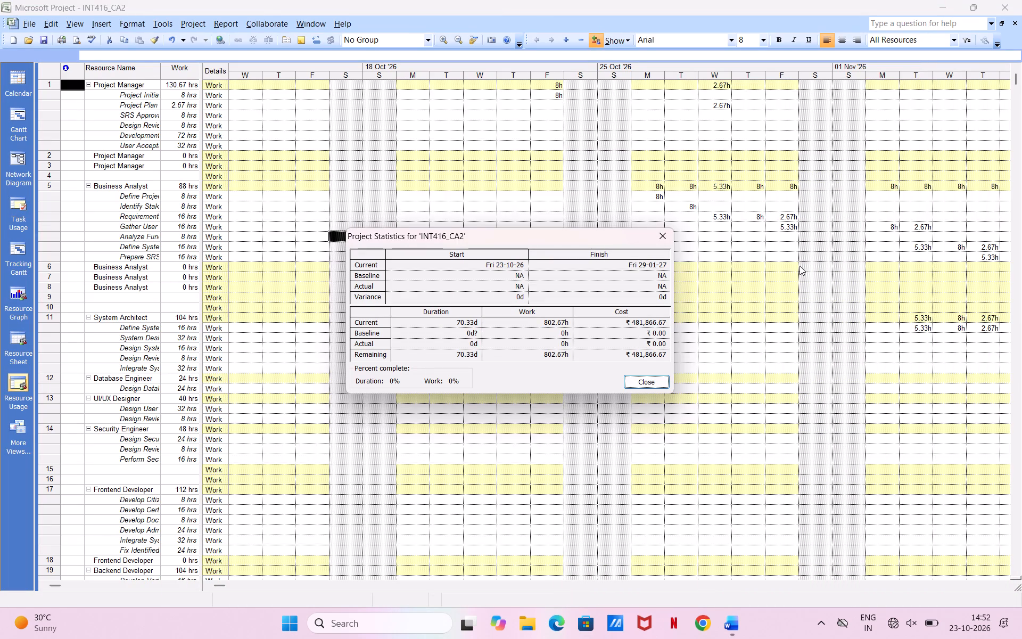
left_click(732, 626)
type("67")
type("rs")
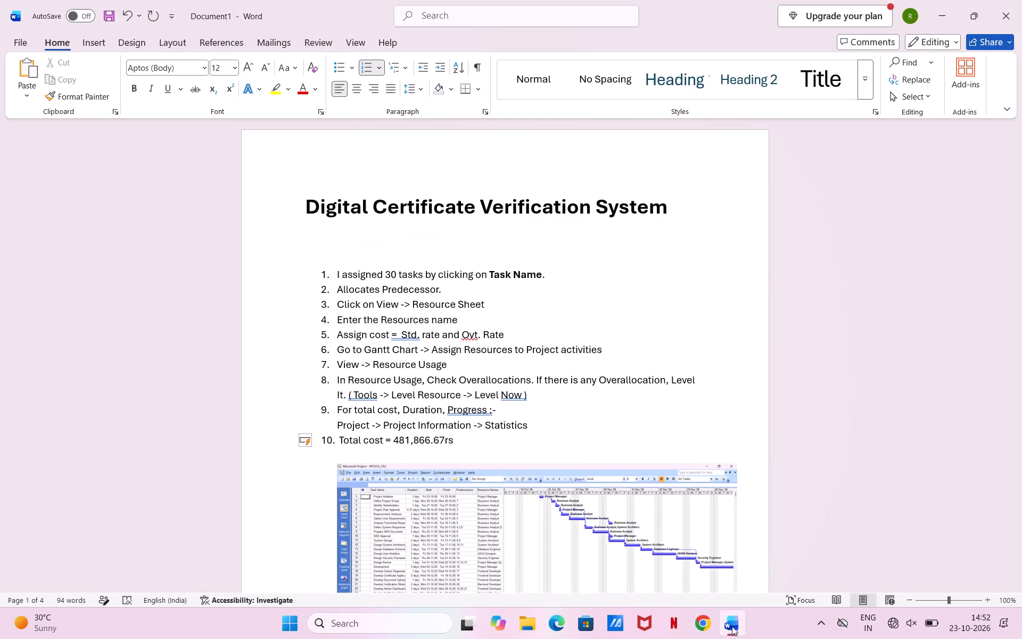
Add numbered item 11 with the current duration from Project Statistics, reading "Duration = 70.33d".
key("Return")
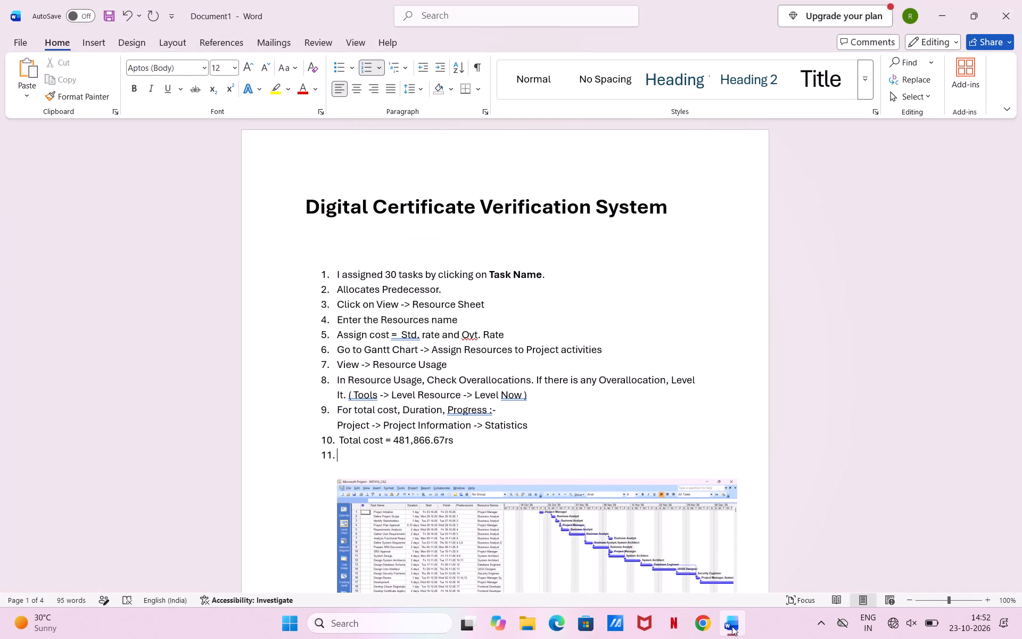
type("Duration -+")
key("BackSpace")
key("BackSpace")
type("=")
key("space")
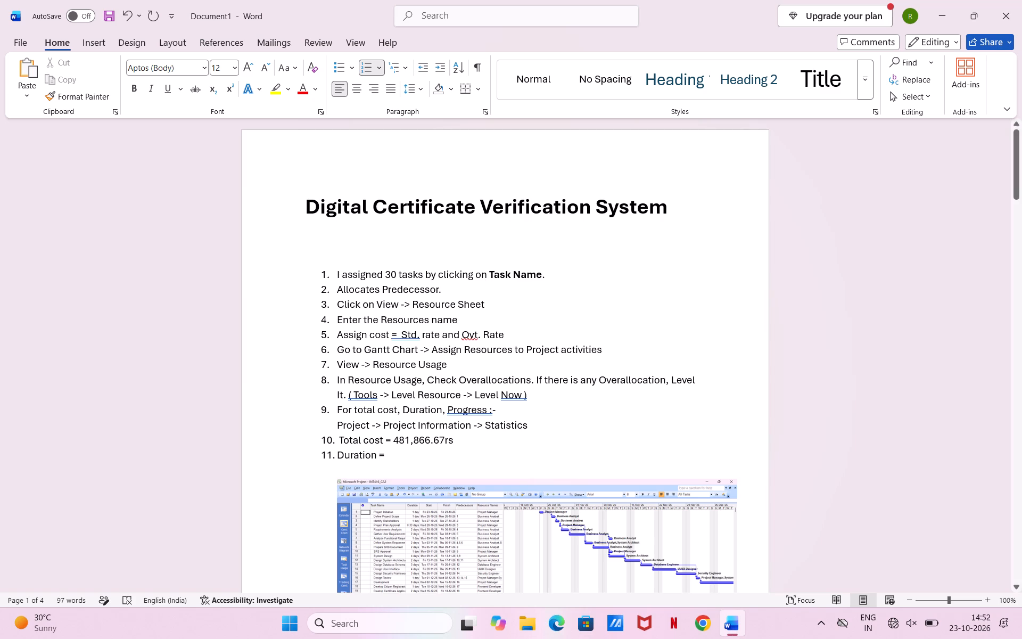
left_click(937, 14)
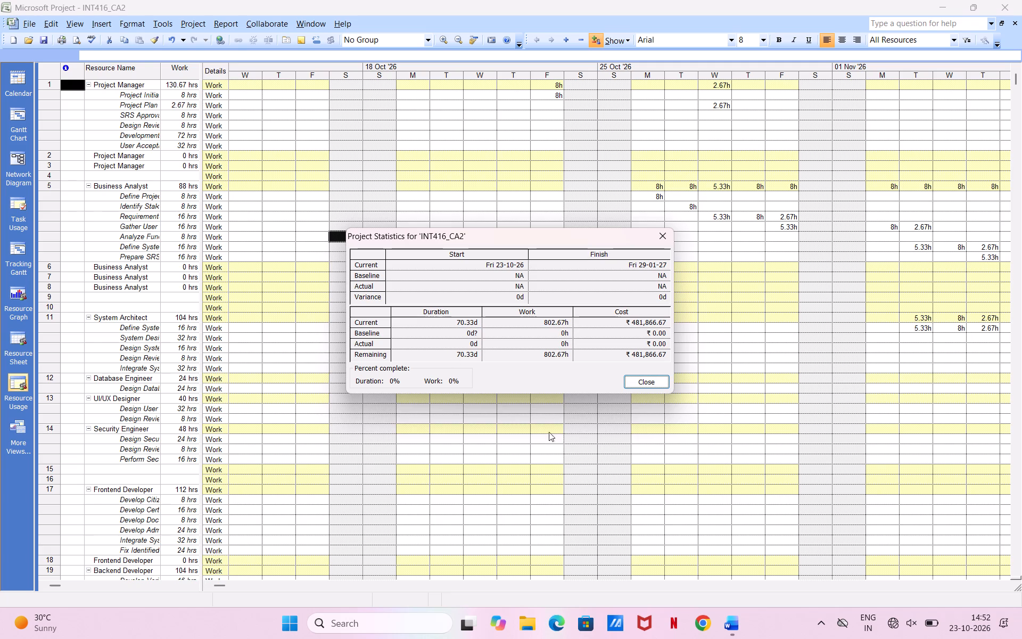
left_click(729, 622)
type("70.33d")
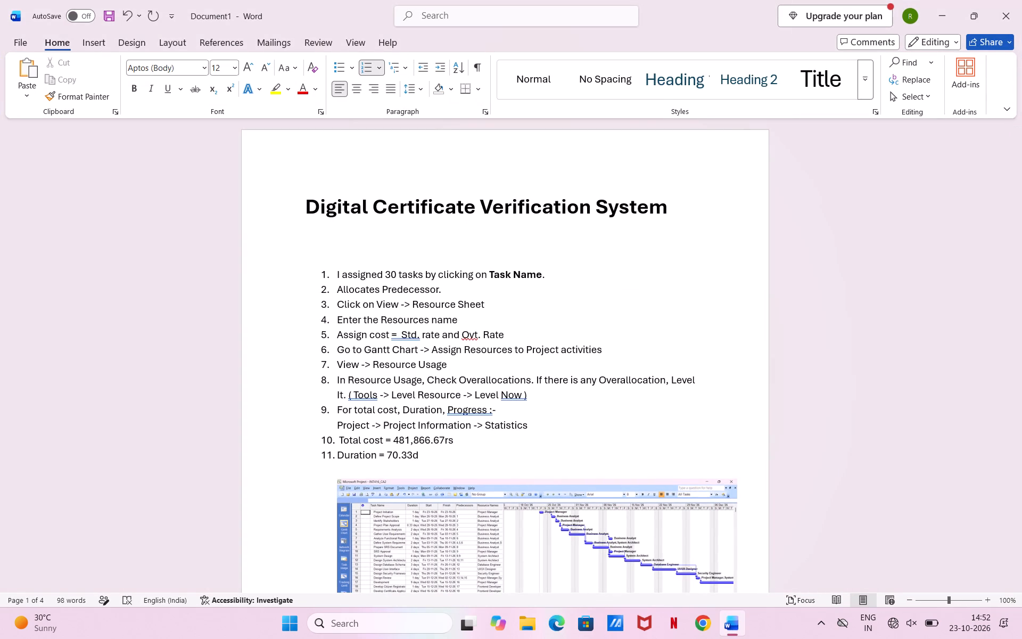
Add numbered item 12 with the current work from Project Statistics, reading "Work = 802.67h".
key("Return")
type("work")
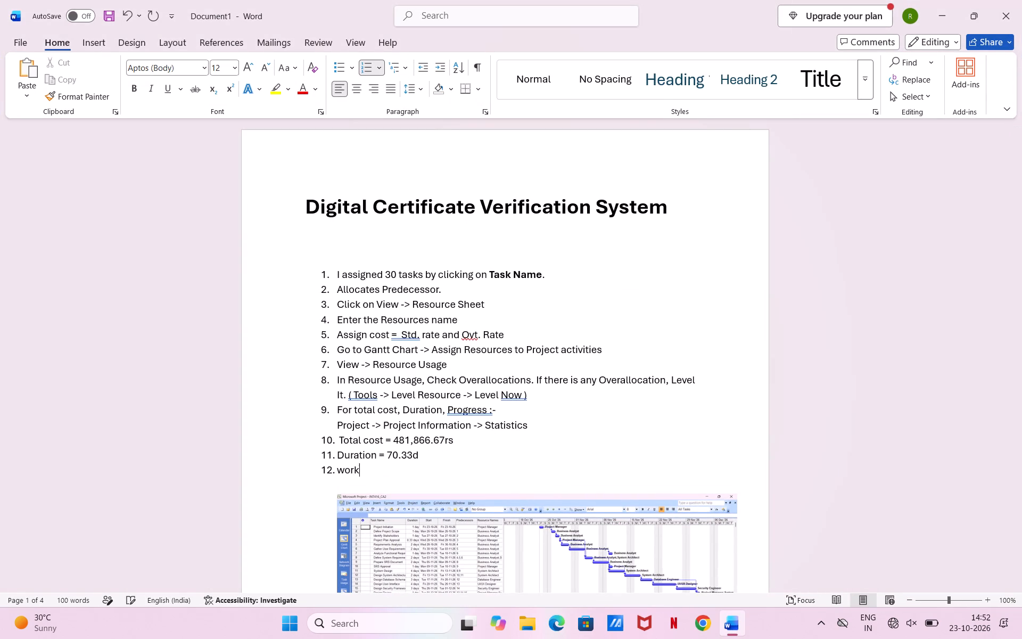
key("space")
type("-")
key("space")
key("Left")
key("Left")
key("Left")
key("Left")
key("Left")
key("Left")
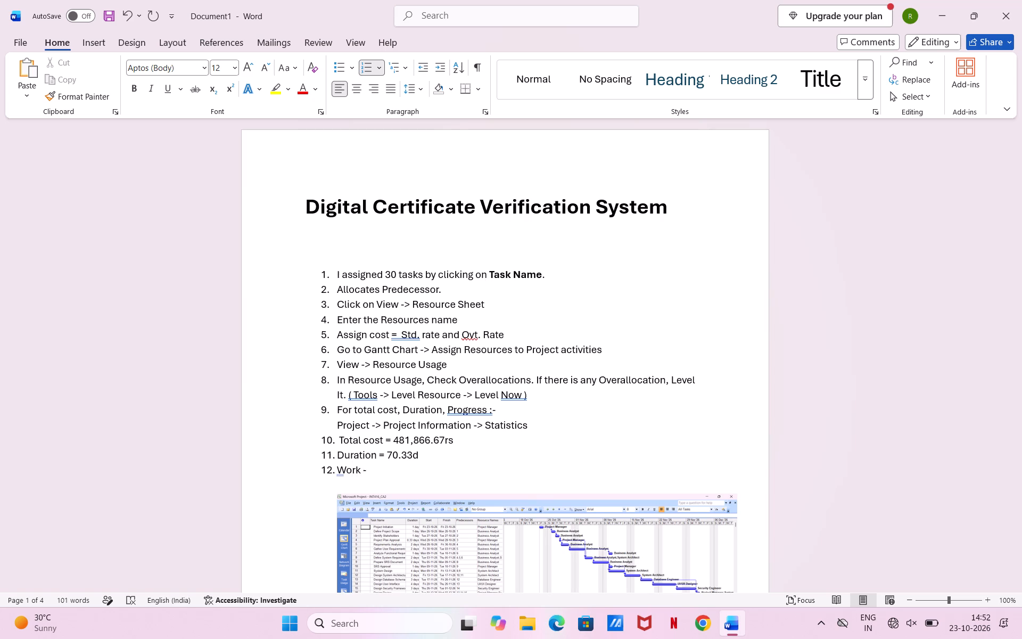
key("Right")
key("Right")
key("Right")
key("Right")
key("Right")
key("BackSpace")
type("=")
key("space")
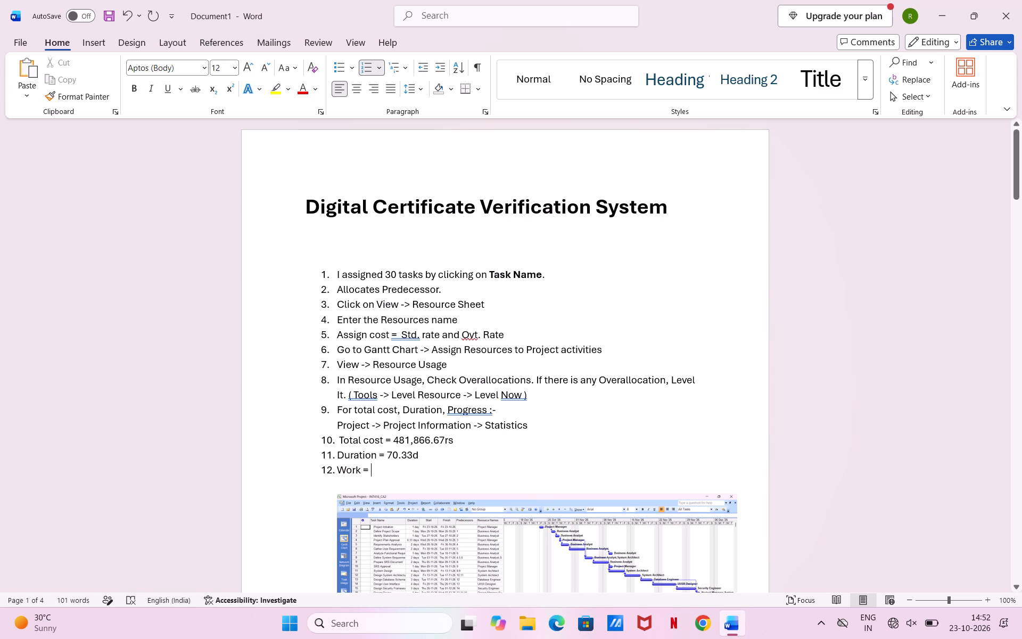
left_click(944, 18)
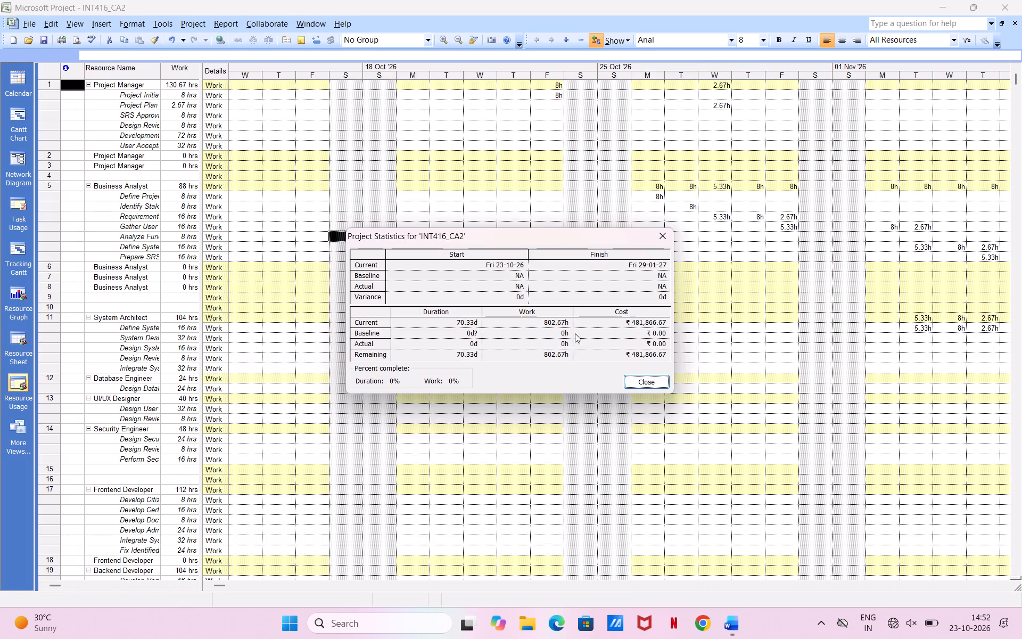
left_click(727, 618)
type("802.")
type("67h")
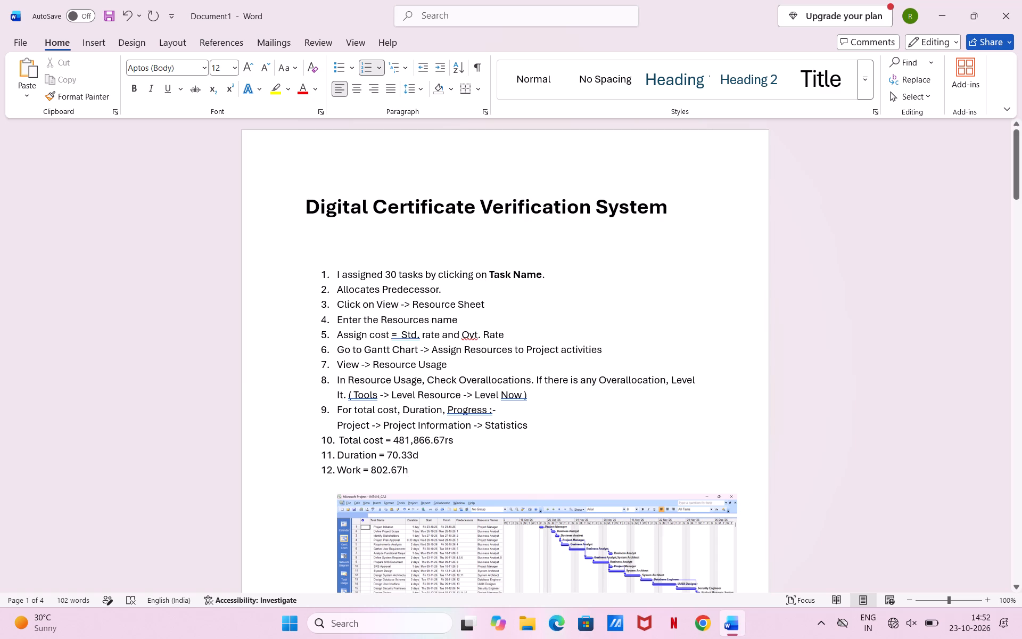
Switch to Microsoft Project, close the Project Statistics dialog and change INT416_CA2 to the Gantt Chart view.
left_click(944, 16)
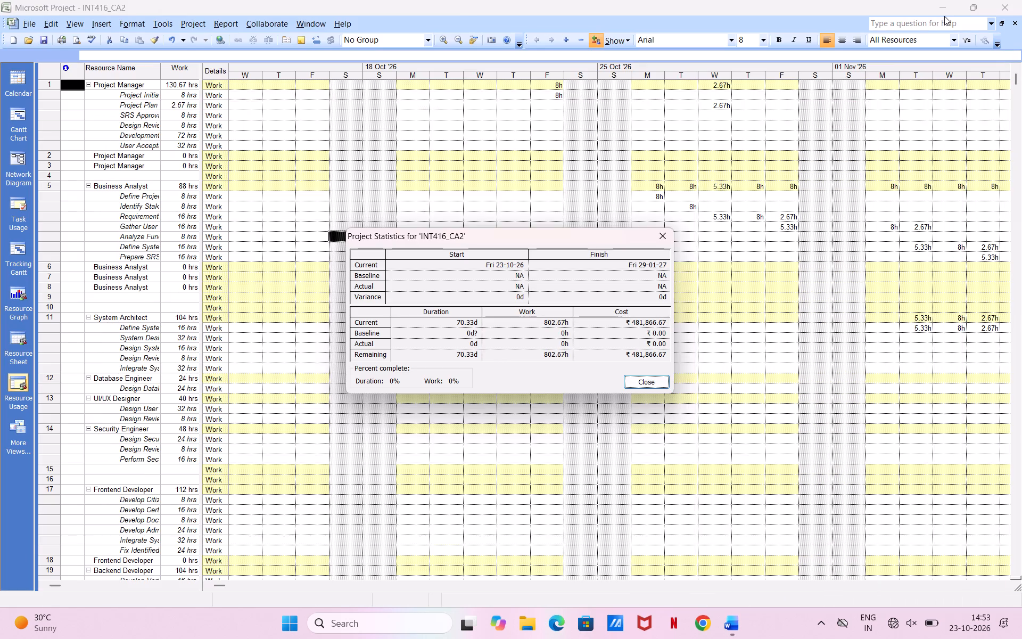
left_click(653, 231)
left_click(727, 617)
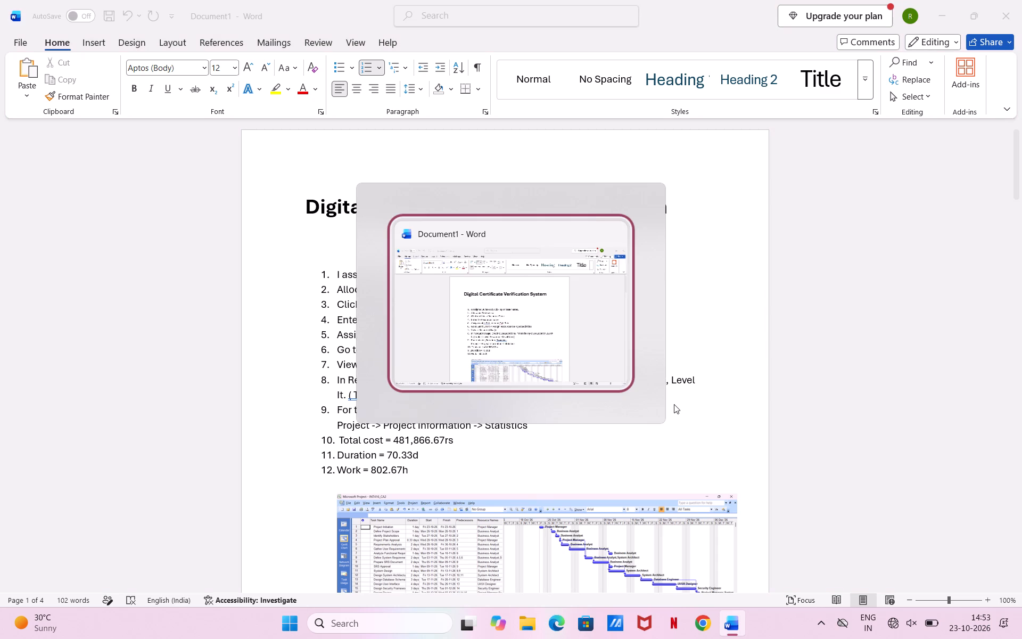
left_click(946, 15)
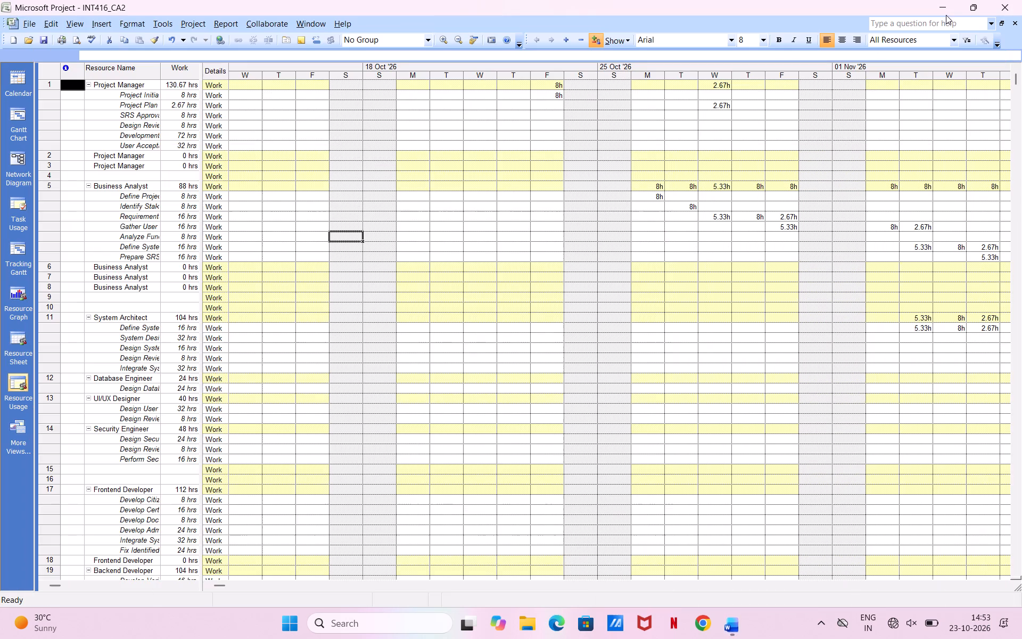
left_click(42, 22)
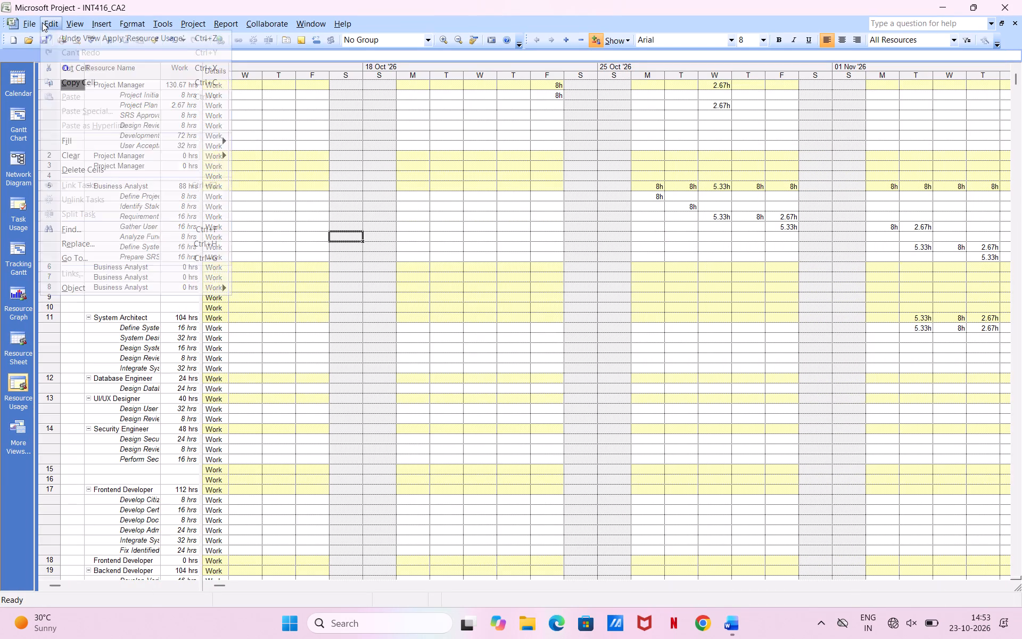
left_click(65, 22)
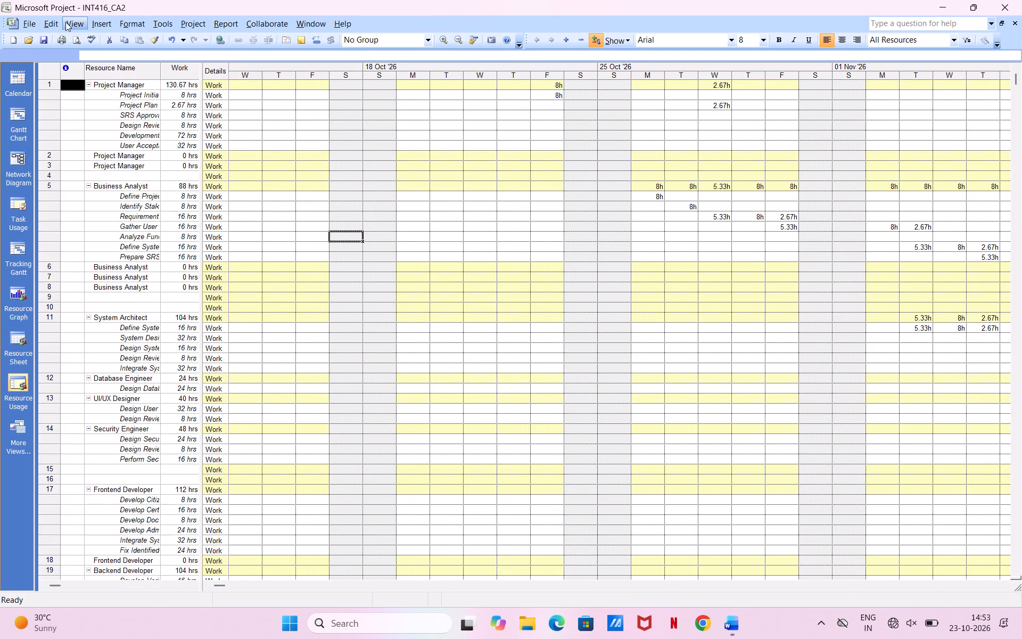
left_click(69, 24)
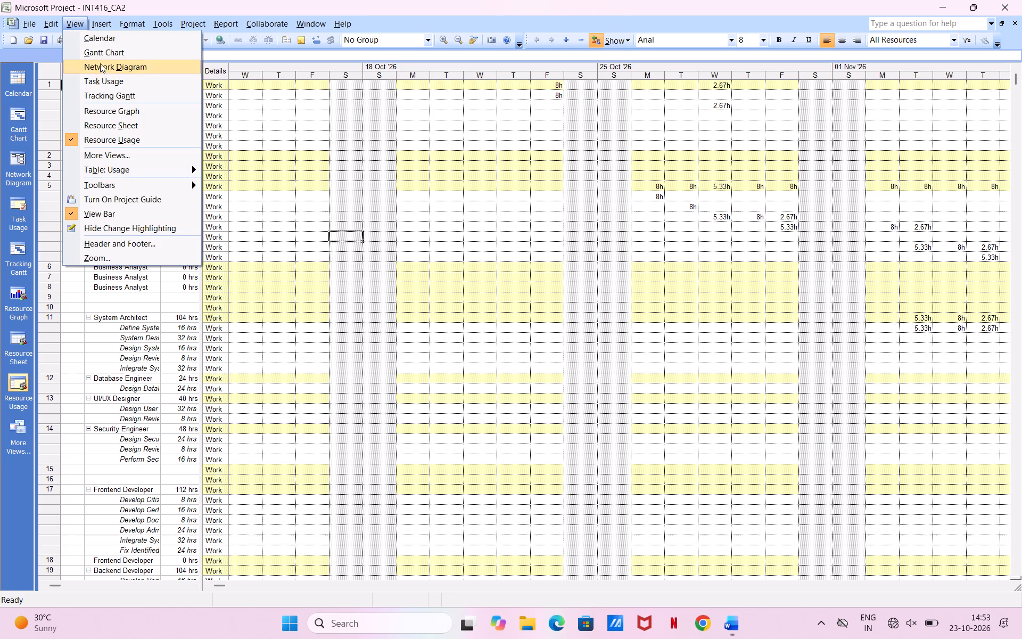
left_click(102, 54)
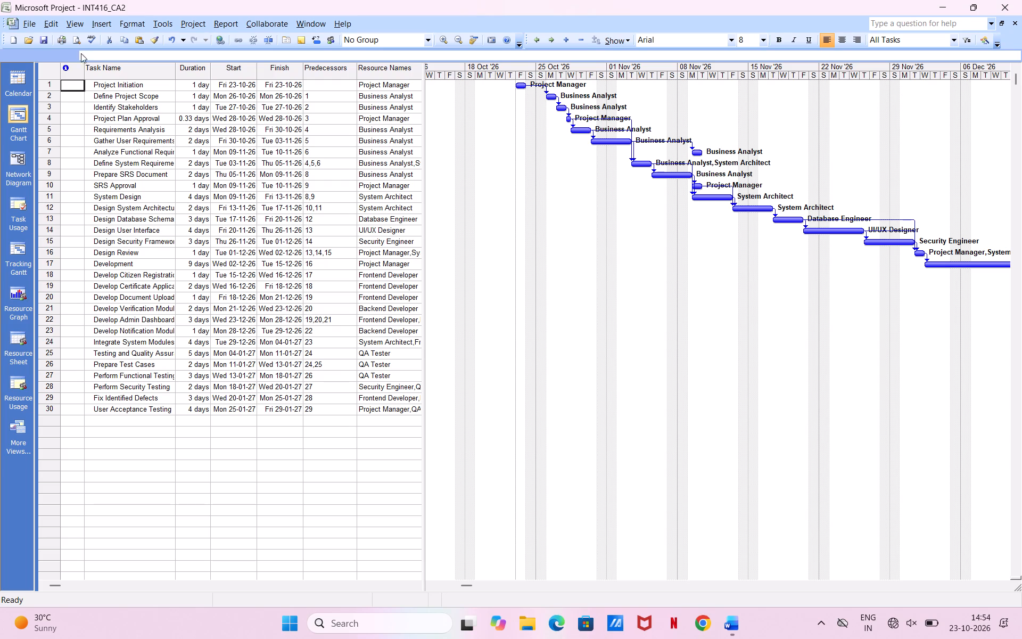
Set the duration of task 1, Project Initiation, to 0d in its Task Information.
left_click(129, 86)
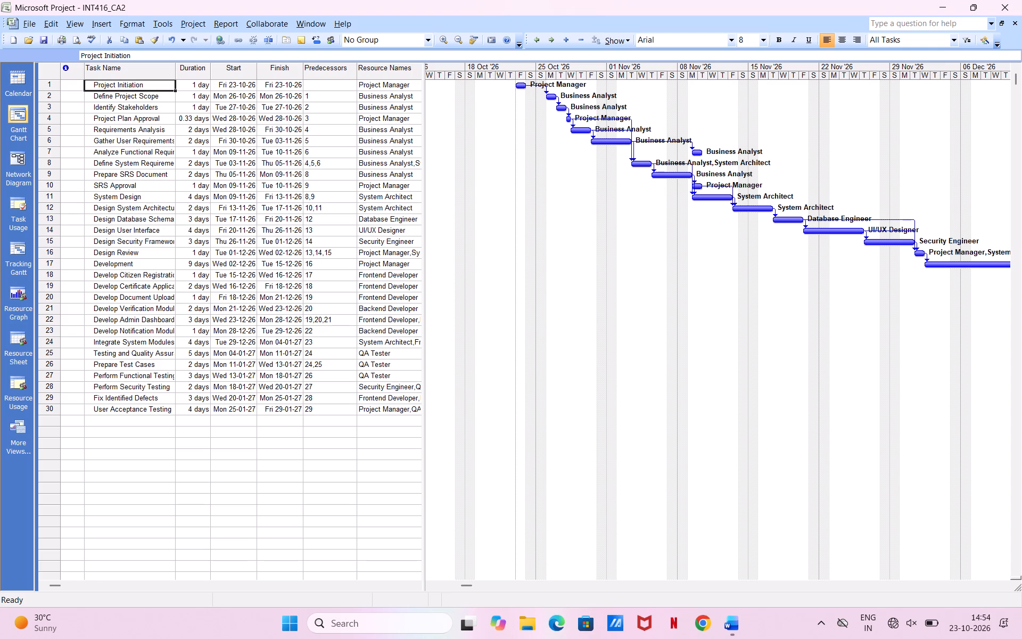
right_click(196, 88)
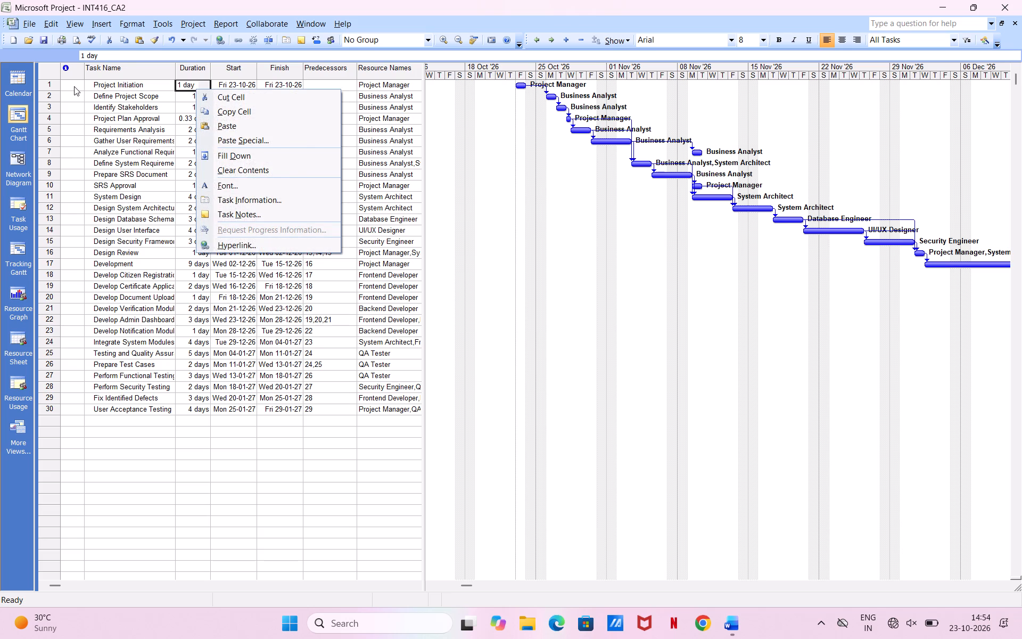
left_click(67, 85)
double_click(67, 85)
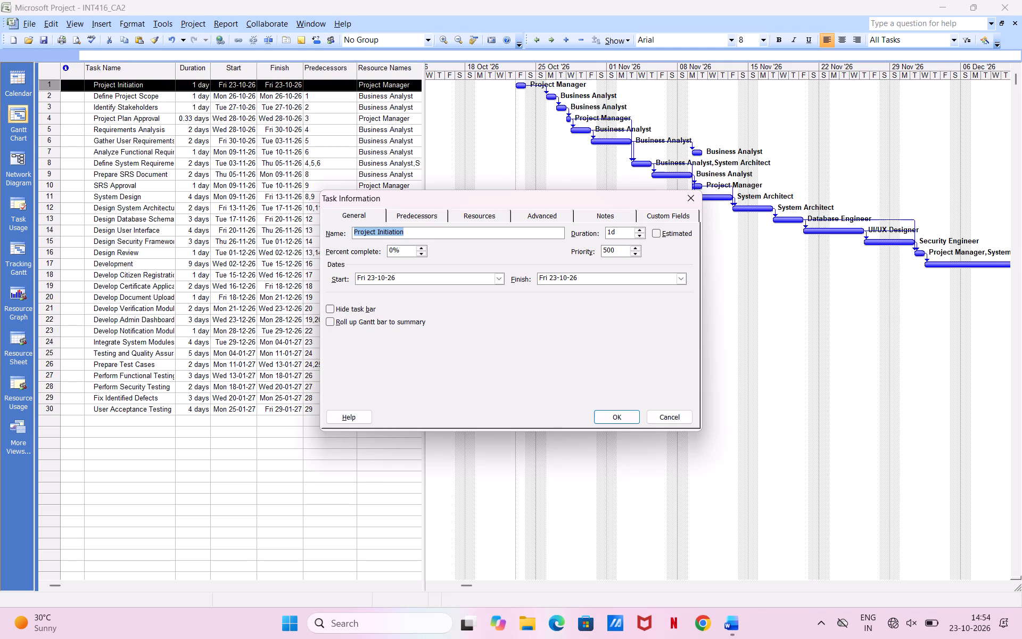
left_click(636, 234)
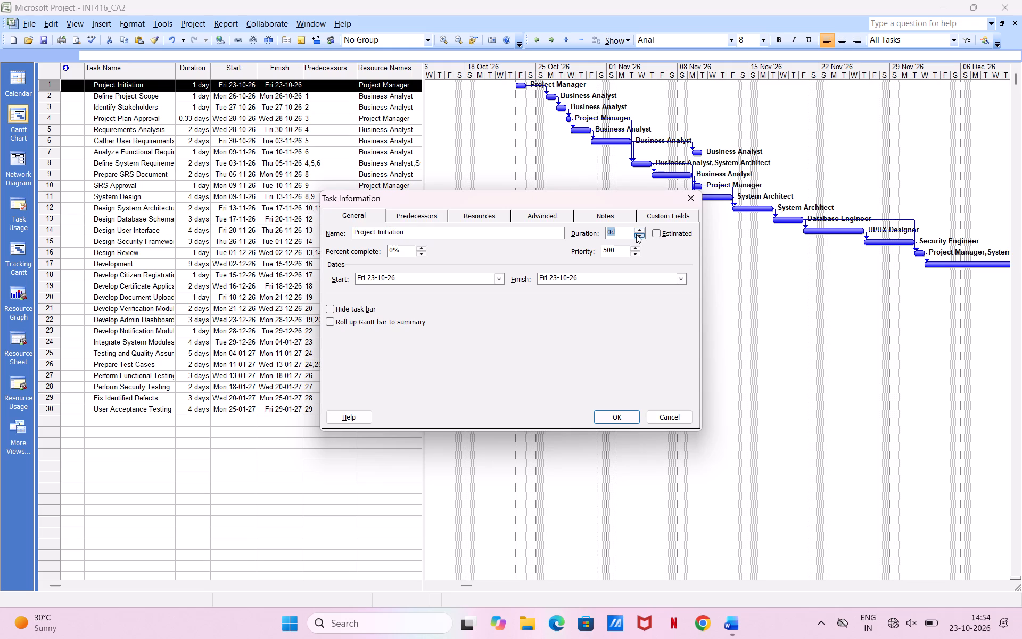
left_click(613, 415)
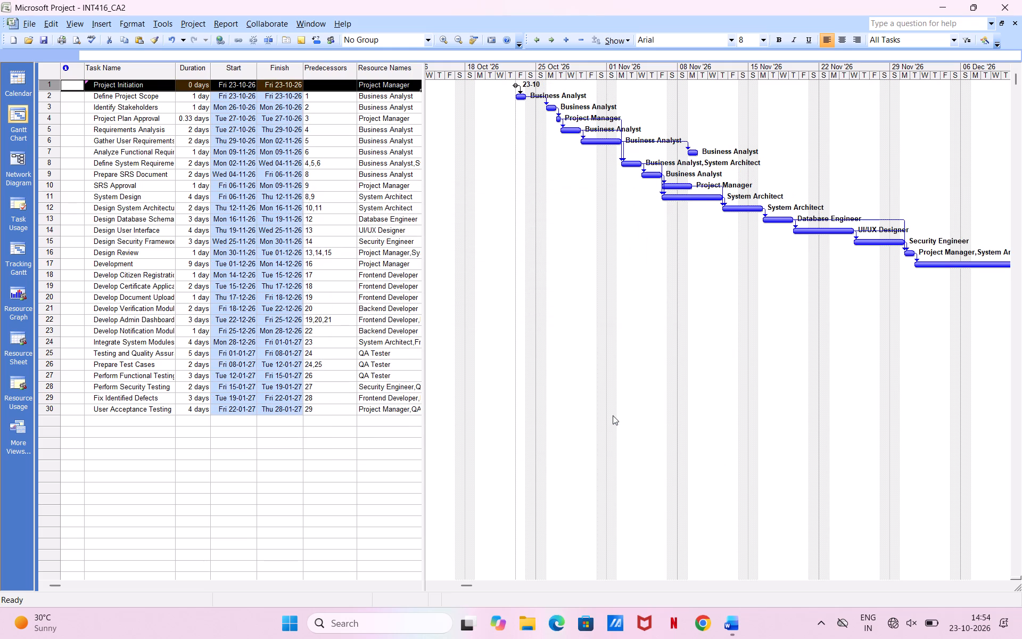
Add a new task named "Project completed" in the empty row below task 30, User Acceptance Testing.
left_click(154, 424)
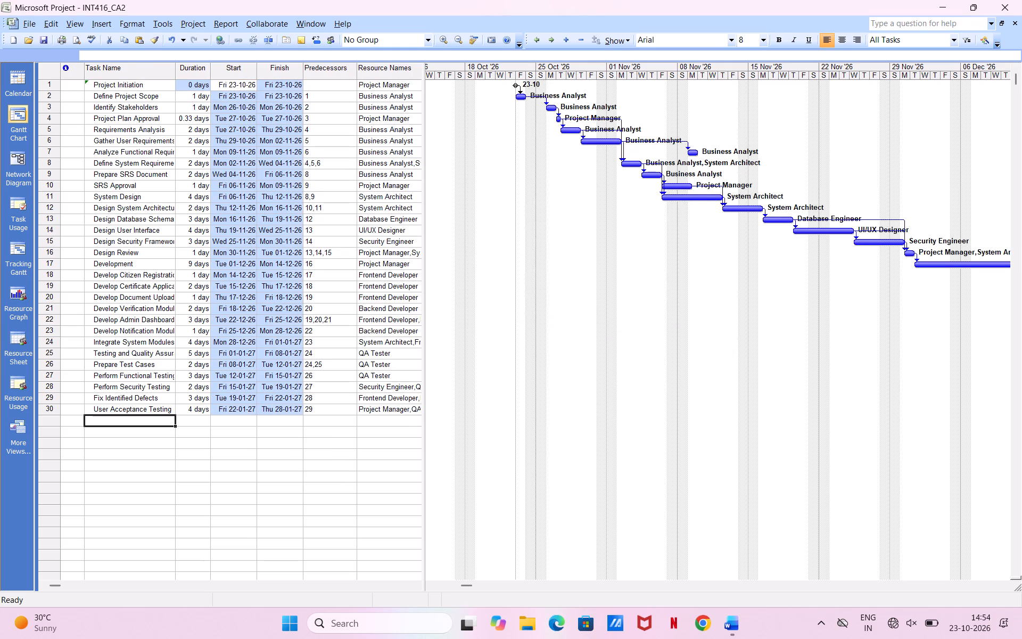
type("mile")
type("stonewe")
key("BackSpace")
key("BackSpace")
key("BackSpace")
key("BackSpace")
key("BackSpace")
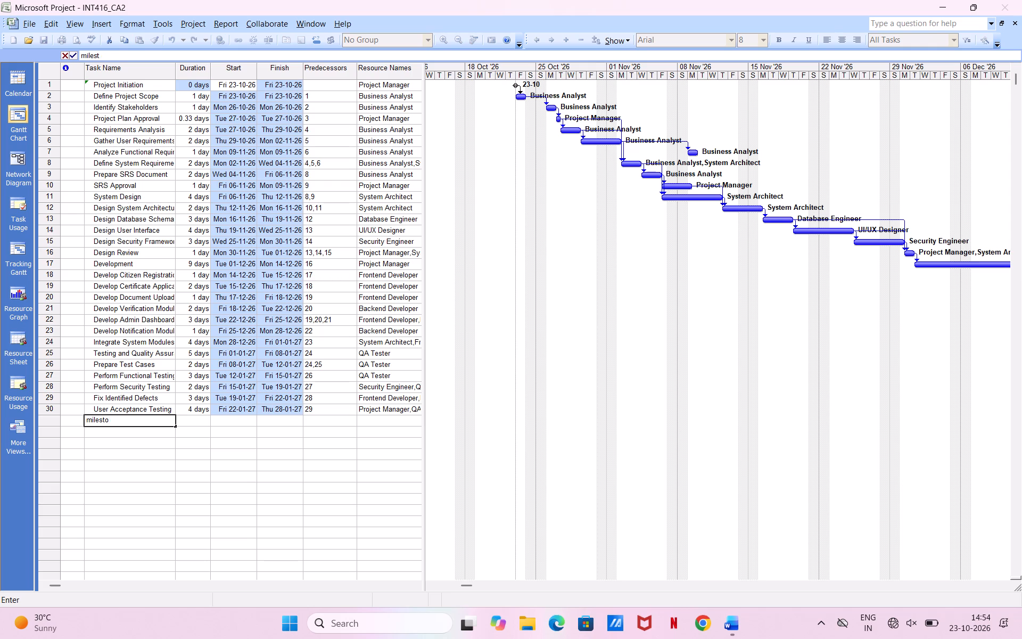
key("BackSpace")
key("BackSpace")
key("BackSpace")
key("BackSpace")
key("BackSpace")
key("BackSpace")
type("Project completed")
key("Return")
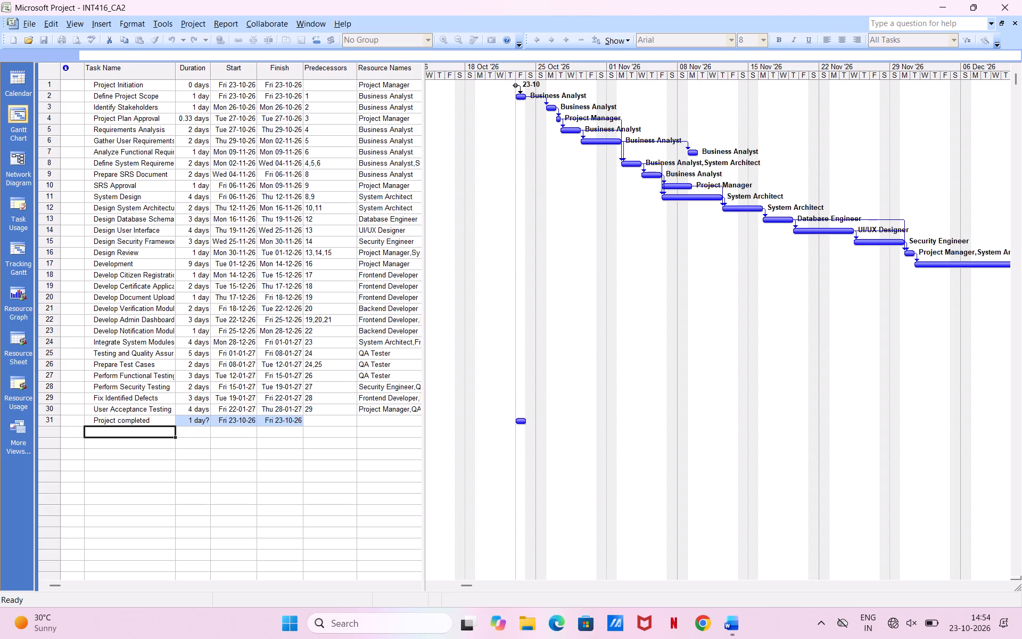
Set the duration of task 31, Project completed, to 0d in its Task Information.
double_click(78, 421)
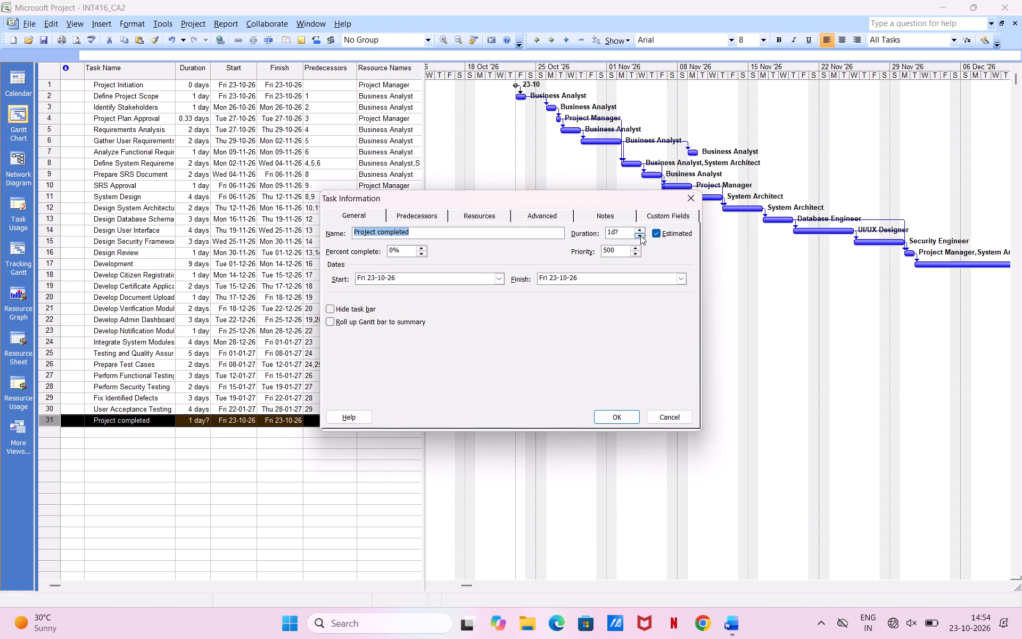
double_click(640, 235)
left_click(611, 419)
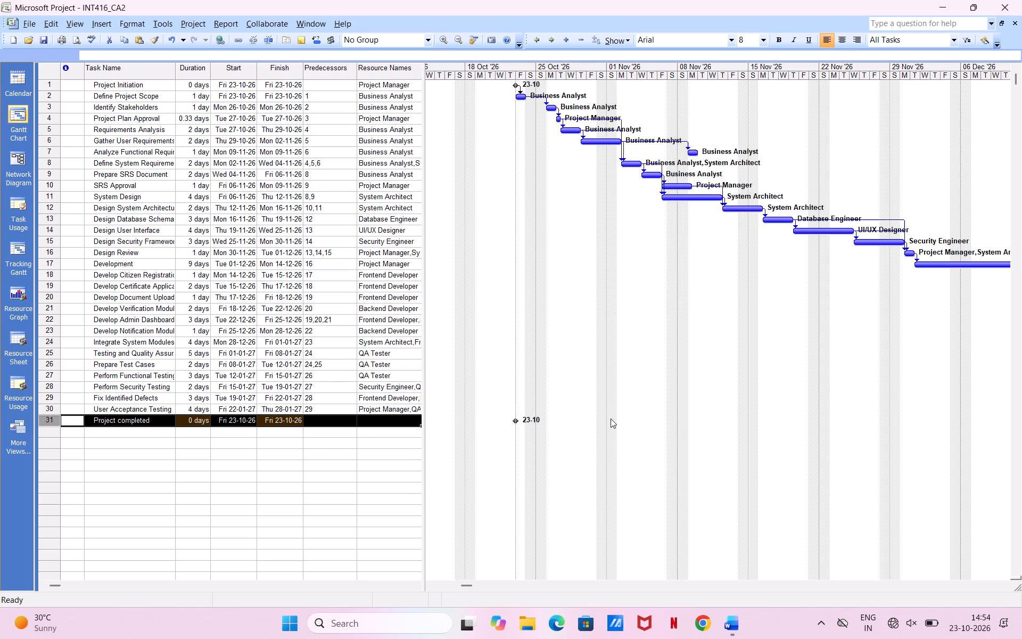
Reopen the Task Information of task 31, Project completed, and open the calendar for its finish date.
left_click(73, 420)
double_click(73, 420)
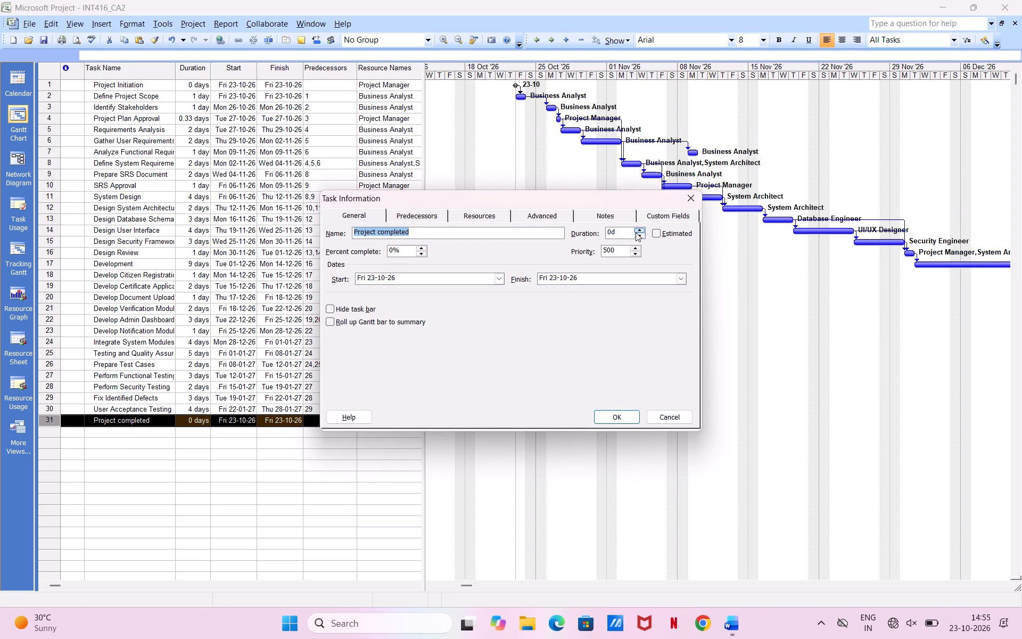
left_click(682, 280)
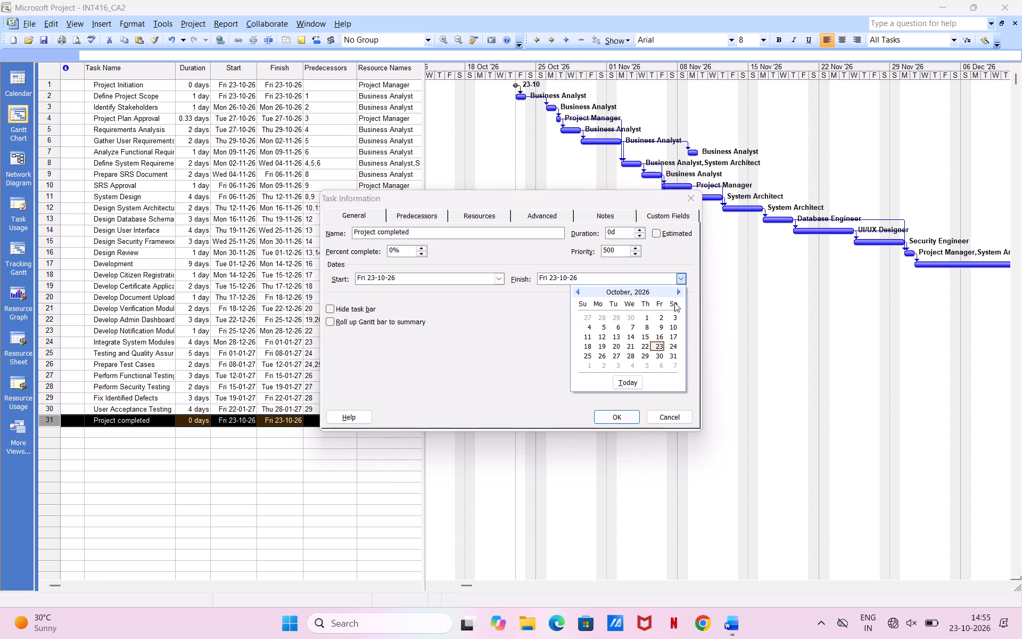